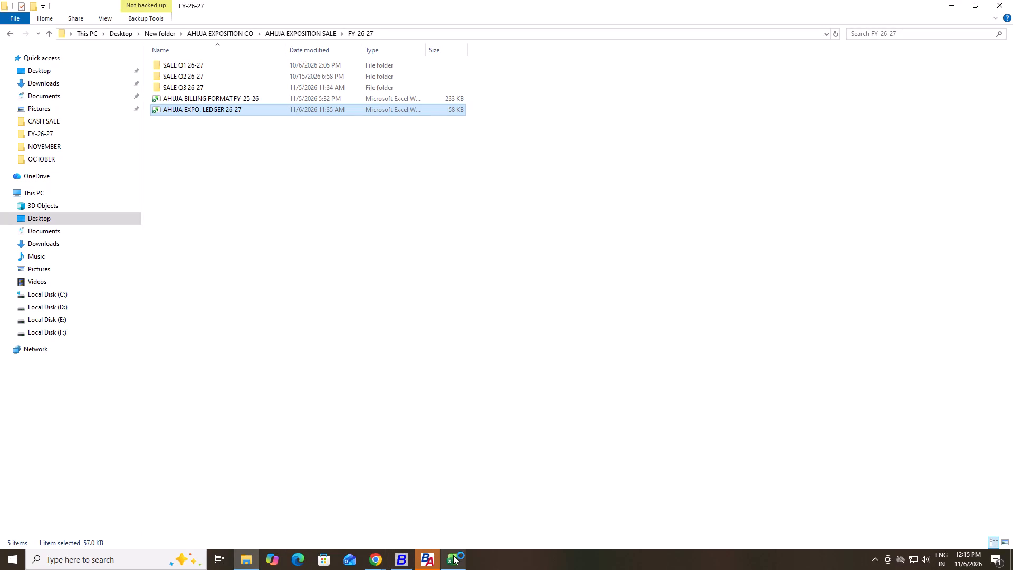
Open the Word document DATE from the Desktop folder.
click(129, 34)
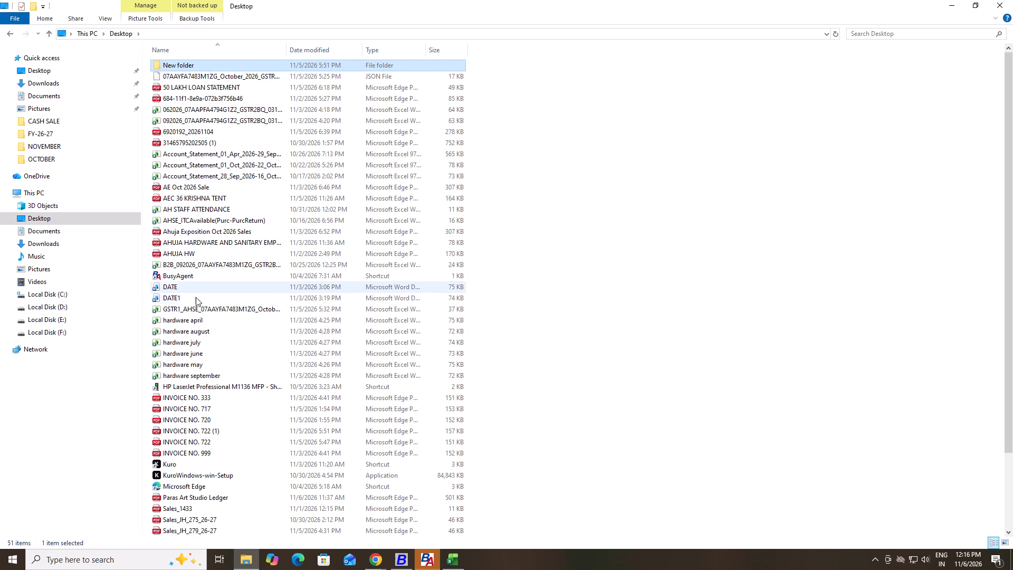
scroll(196, 315, down, 14)
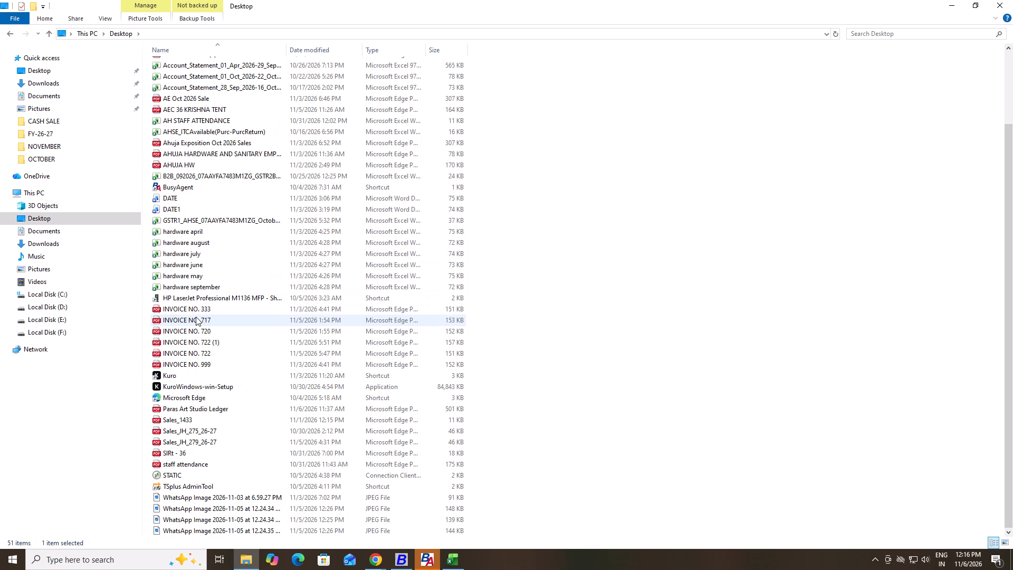
double_click(227, 195)
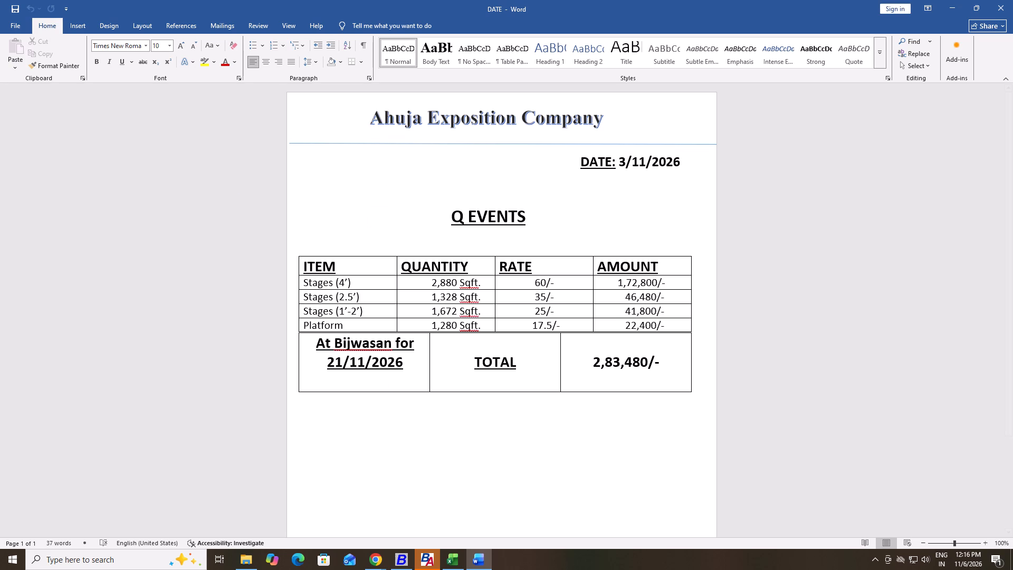
Look over the whole Q EVENTS quotation page, from the company heading and item table down to the footer.
drag(1012, 236, 1012, 329)
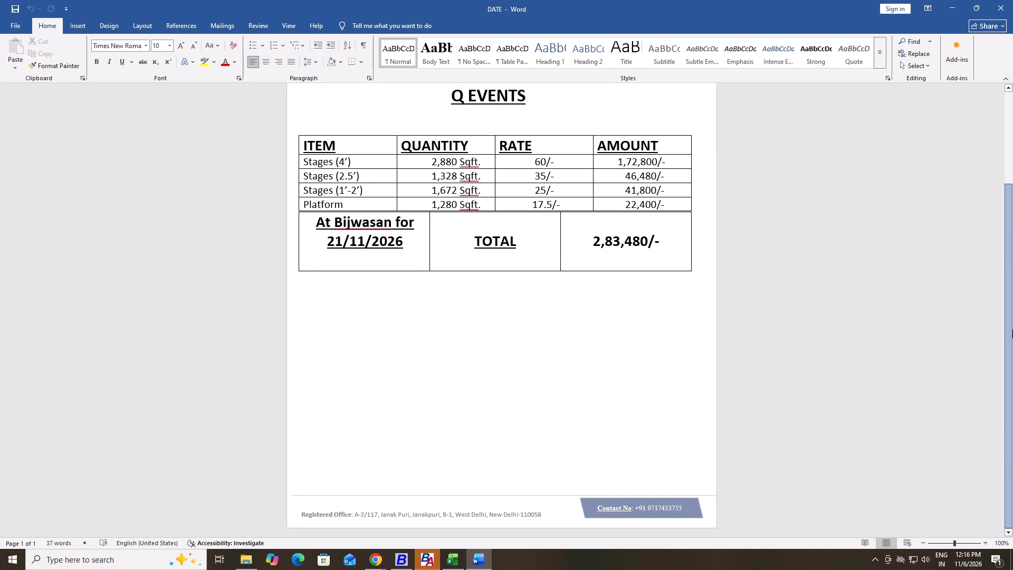
drag(1012, 329, 1011, 239)
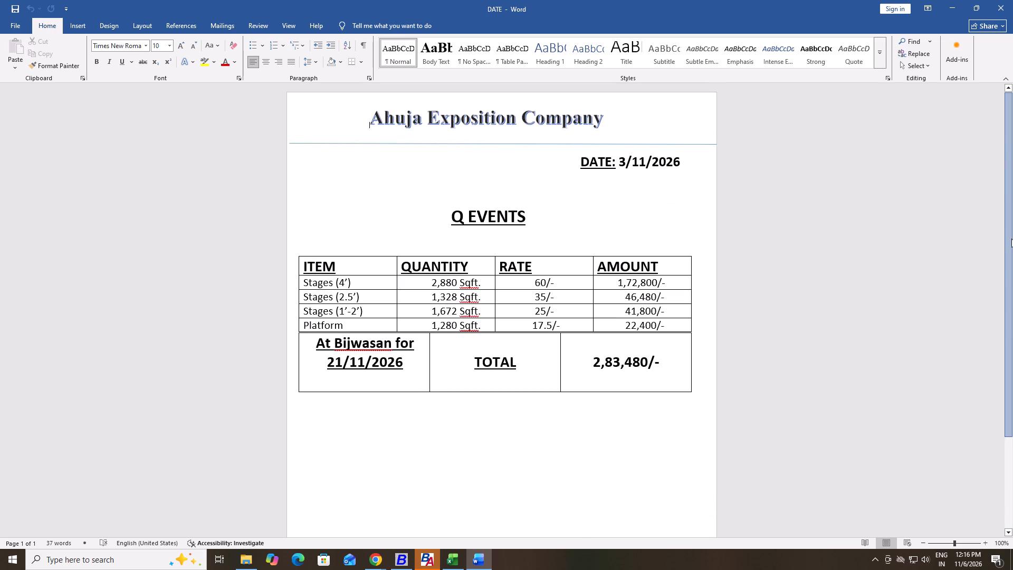
drag(1011, 239, 1002, 331)
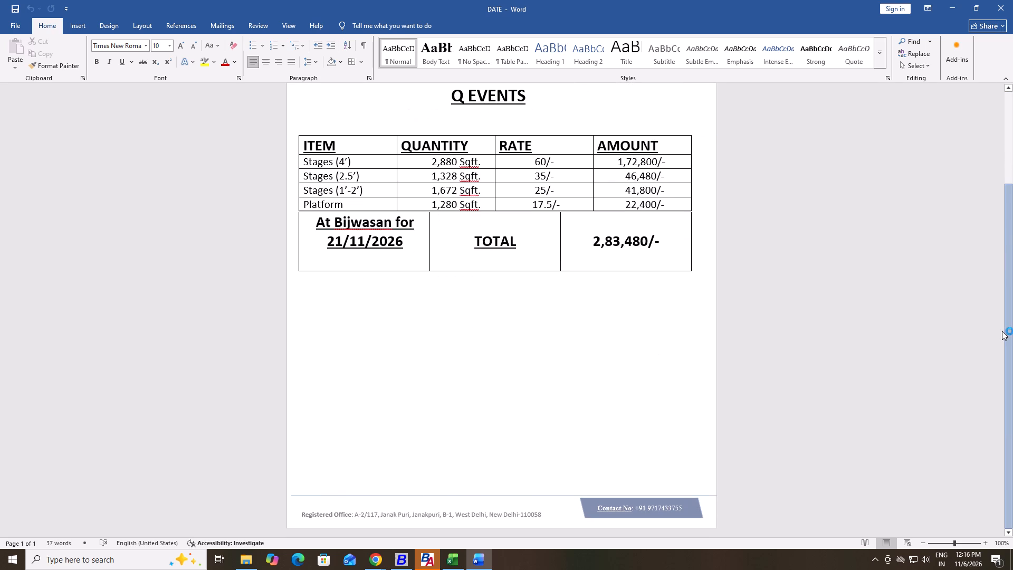
drag(1002, 331, 1004, 235)
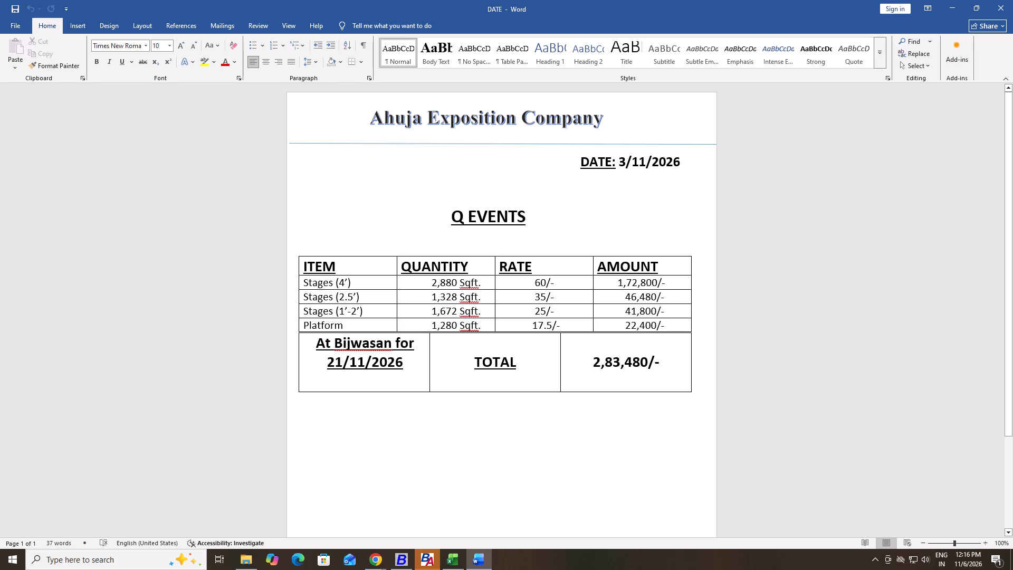
Switch to the Desktop folder in File Explorer and clear the file selection.
key(alt+Tab)
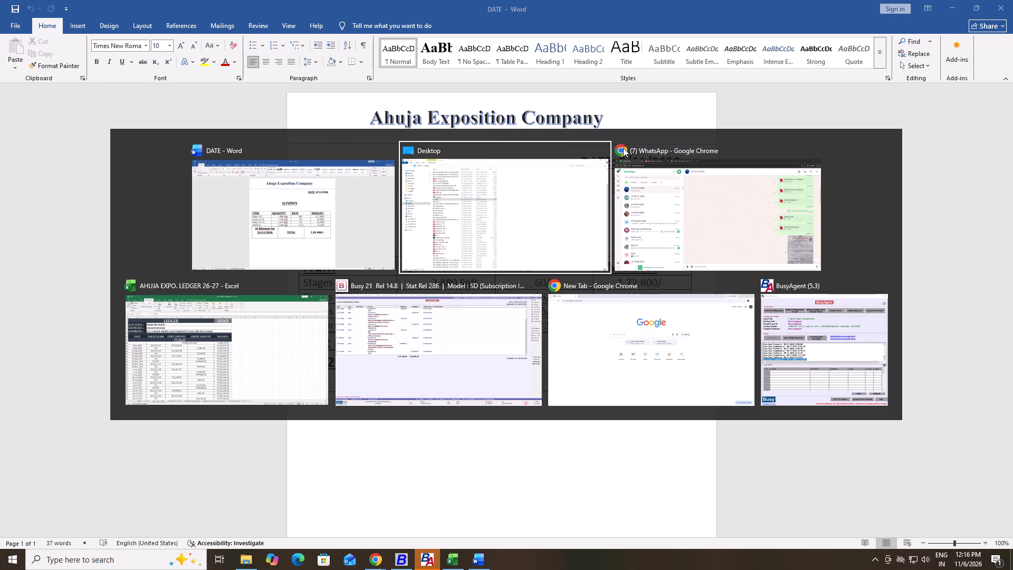
key(alt+shift+Tab)
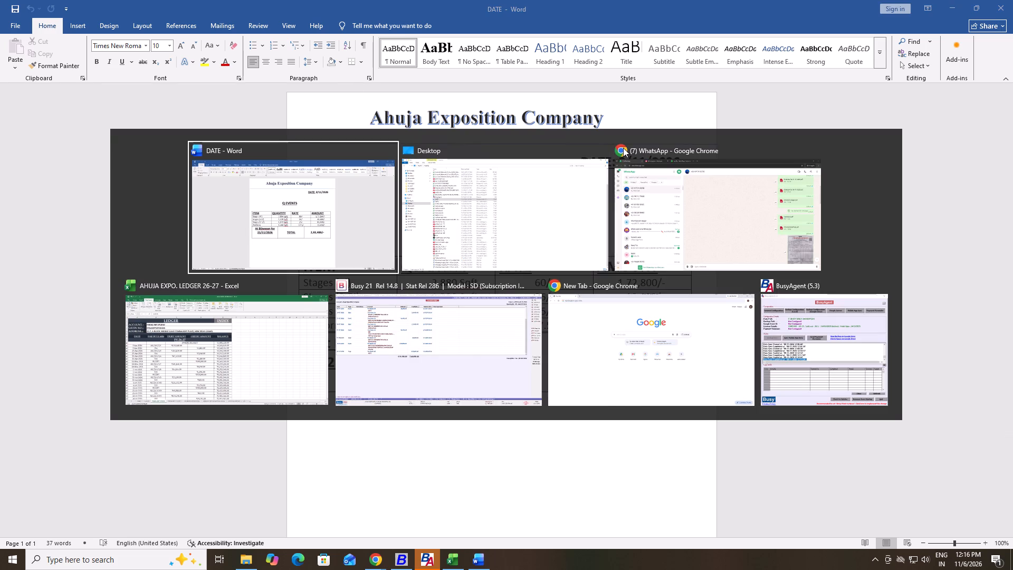
click(476, 212)
key(alt+Tab)
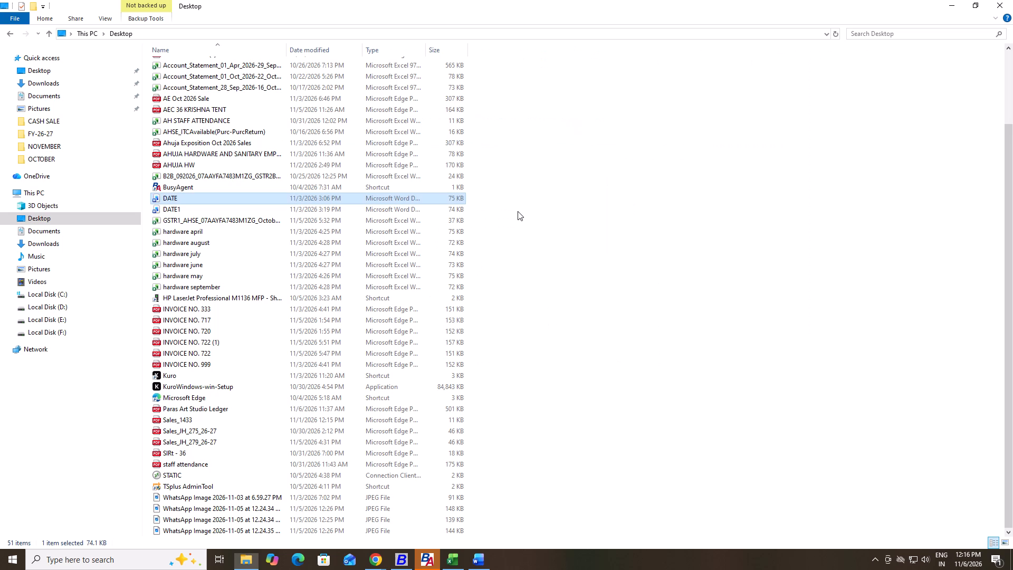
click(597, 223)
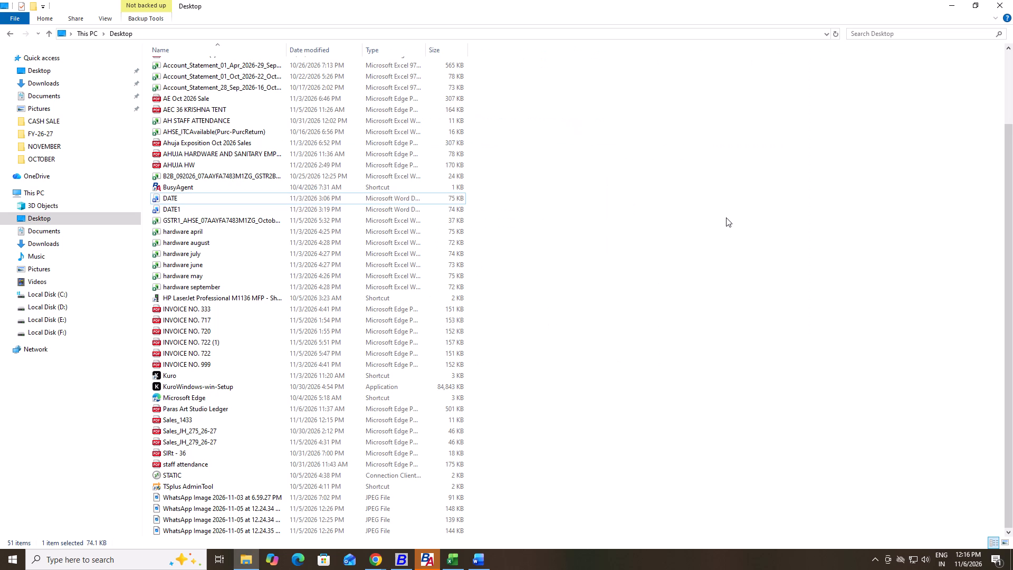
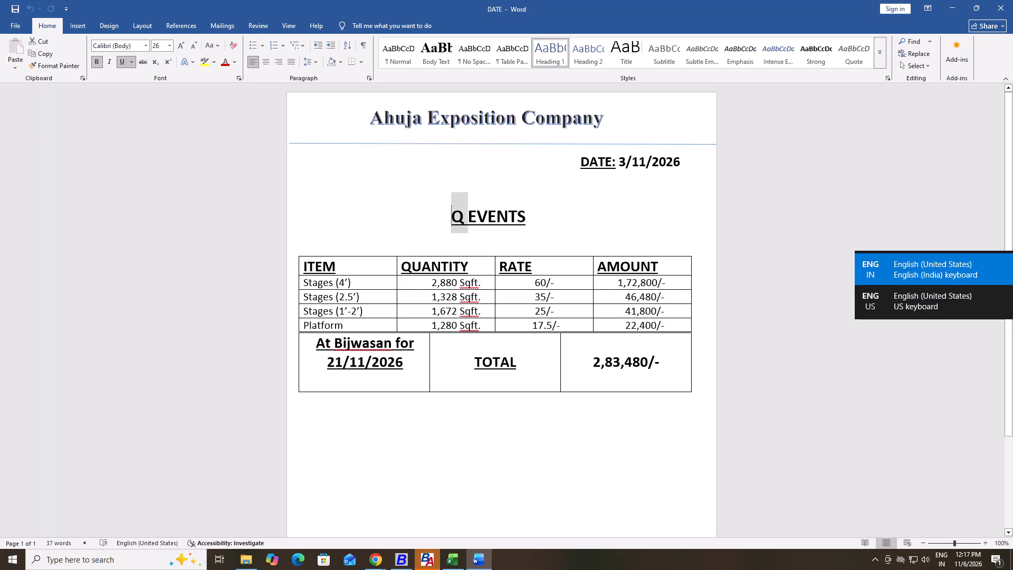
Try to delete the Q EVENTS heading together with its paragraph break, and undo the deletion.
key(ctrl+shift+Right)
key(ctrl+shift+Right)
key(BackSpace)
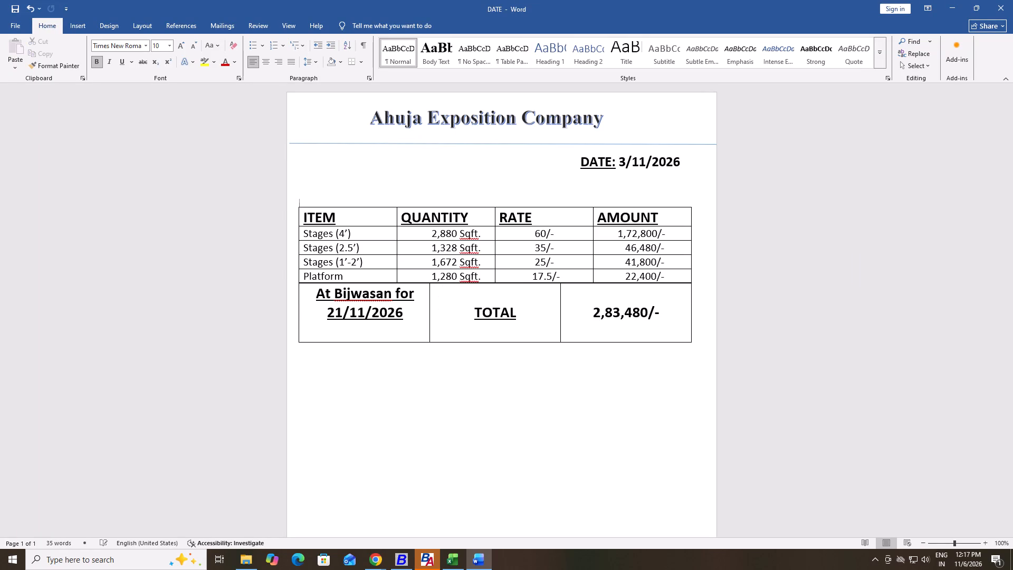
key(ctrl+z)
Delete only the Q EVENTS heading text above the item table, keeping its empty heading line and formatting.
key(Left)
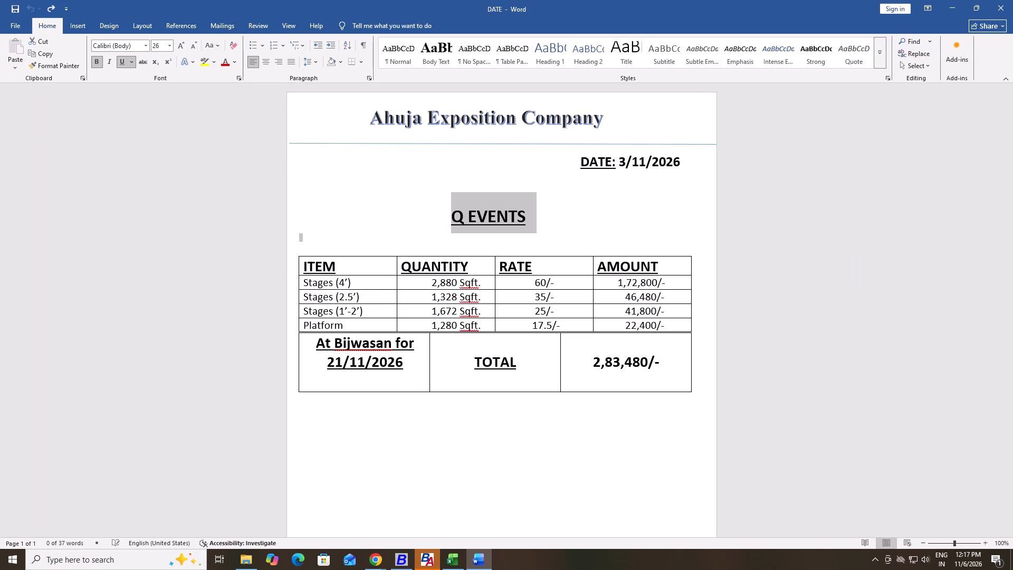
key(Right)
key(Right)
key(Left)
key(Left)
key(Left)
key(Right)
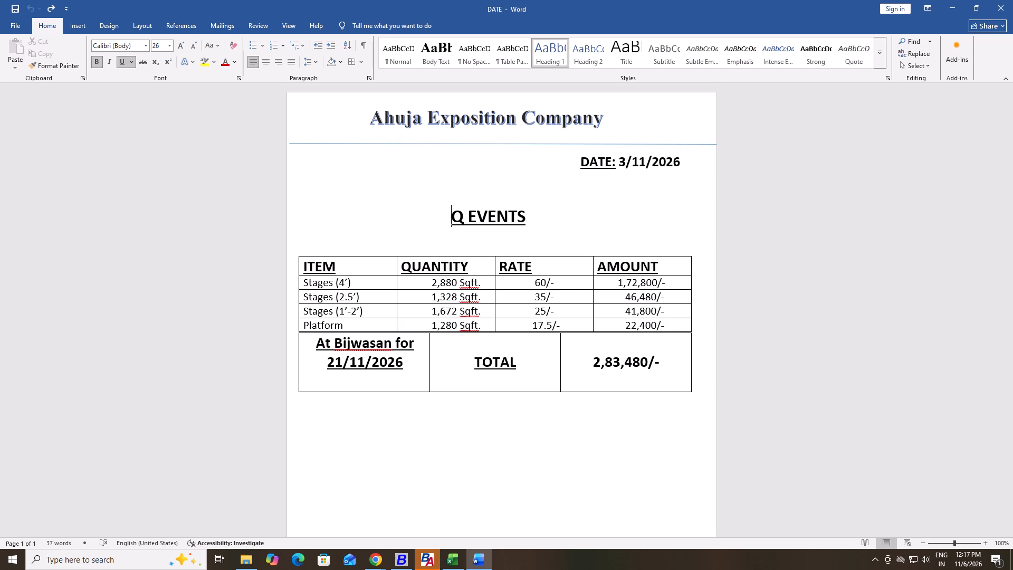
key(shift+Right)
key(shift+Right)
key(shift+Right)
key(shift+Right)
key(shift+Right)
key(shift+Right)
key(shift+Right)
key(shift+Right)
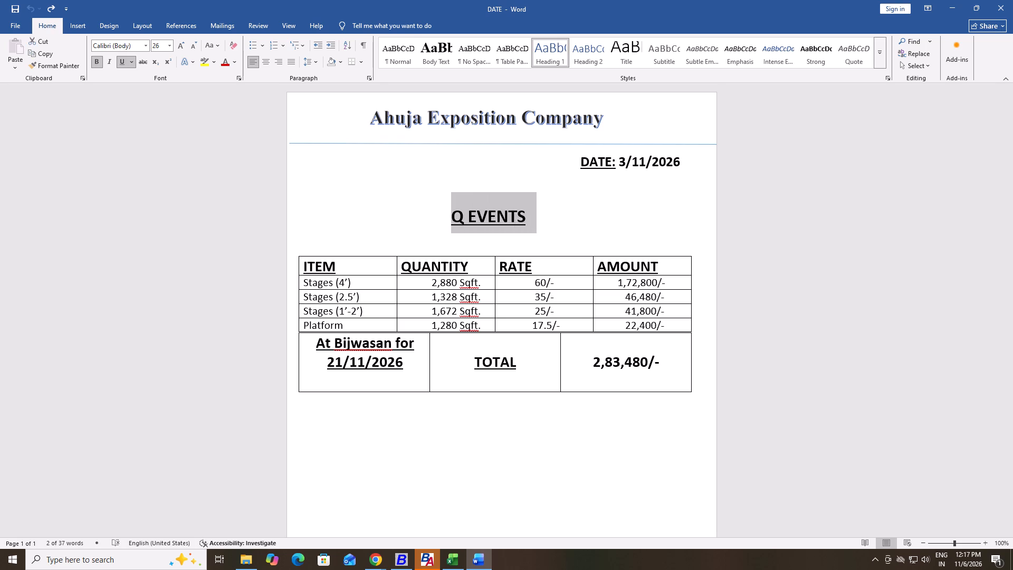
key(BackSpace)
key(ctrl+z)
key(shift+Left)
key(BackSpace)
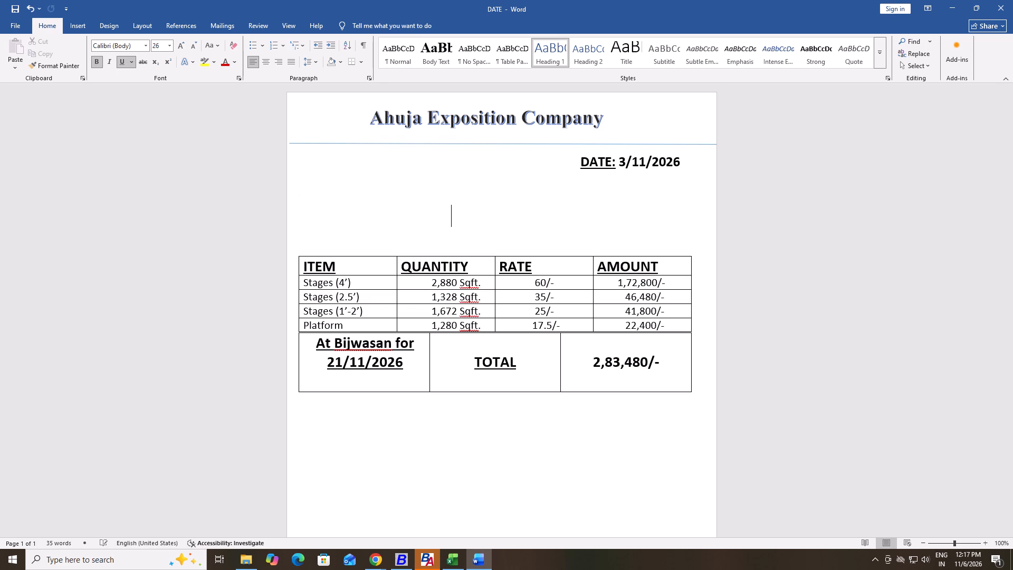
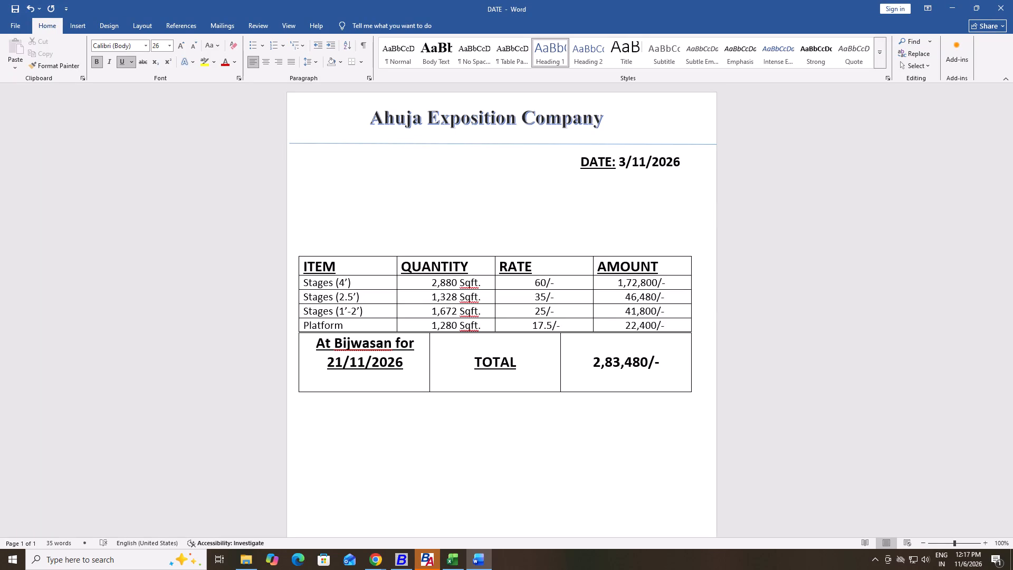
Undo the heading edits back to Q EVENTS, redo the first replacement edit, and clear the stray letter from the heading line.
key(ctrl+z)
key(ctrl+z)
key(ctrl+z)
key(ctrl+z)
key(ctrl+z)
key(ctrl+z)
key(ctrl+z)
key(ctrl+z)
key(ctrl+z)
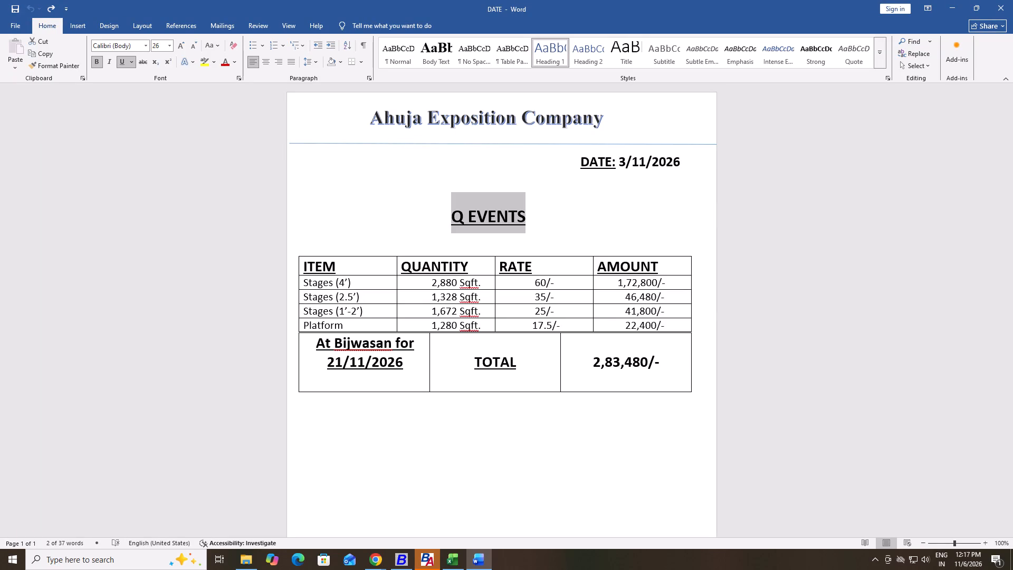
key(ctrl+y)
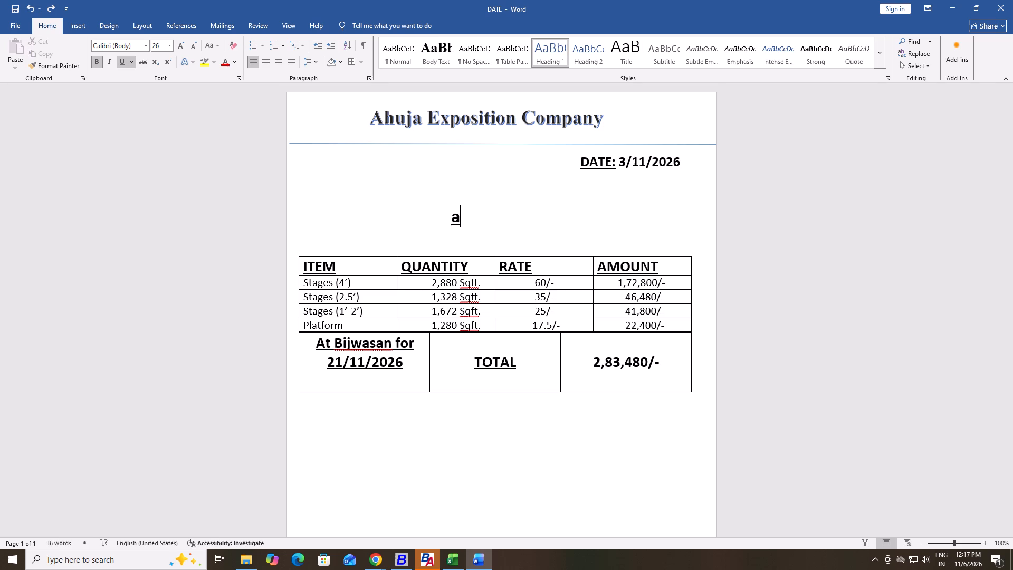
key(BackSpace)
Enter the new client heading in capitals on the empty line above the item table, beginning with ANAND TE.
text(ANAJA)
key(BackSpace)
key(BackSpace)
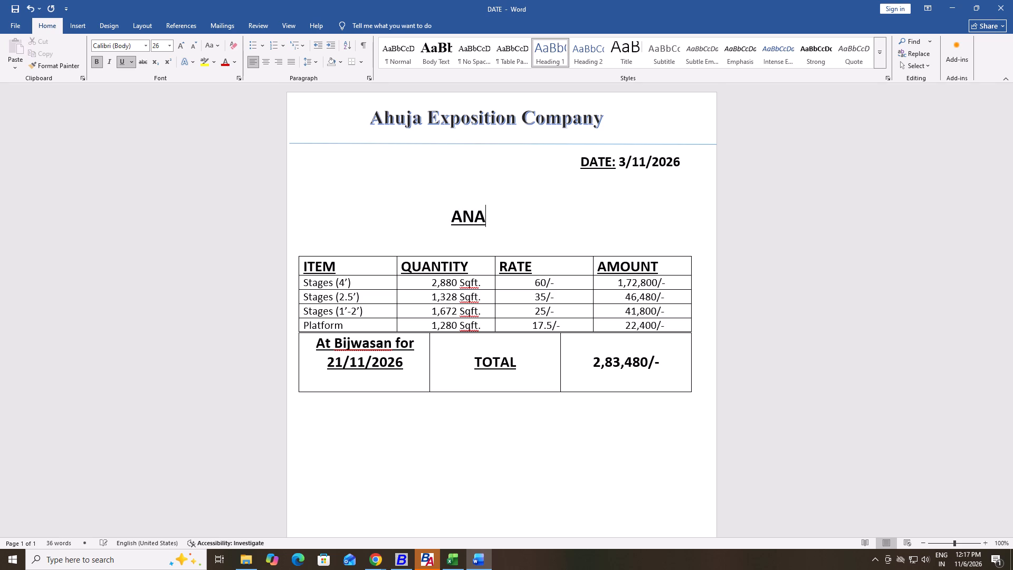
text(ND)
key(space)
text(TE)
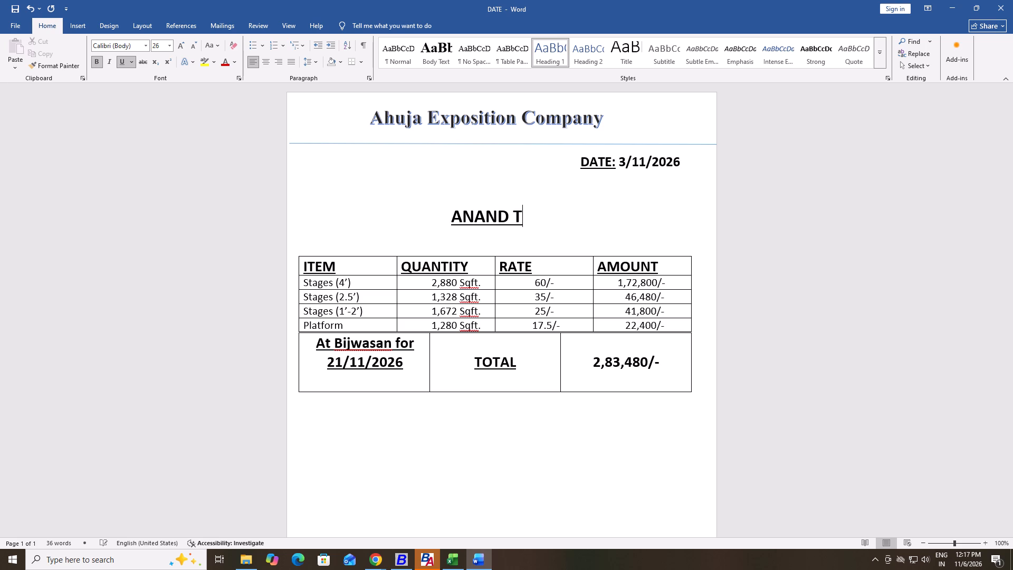
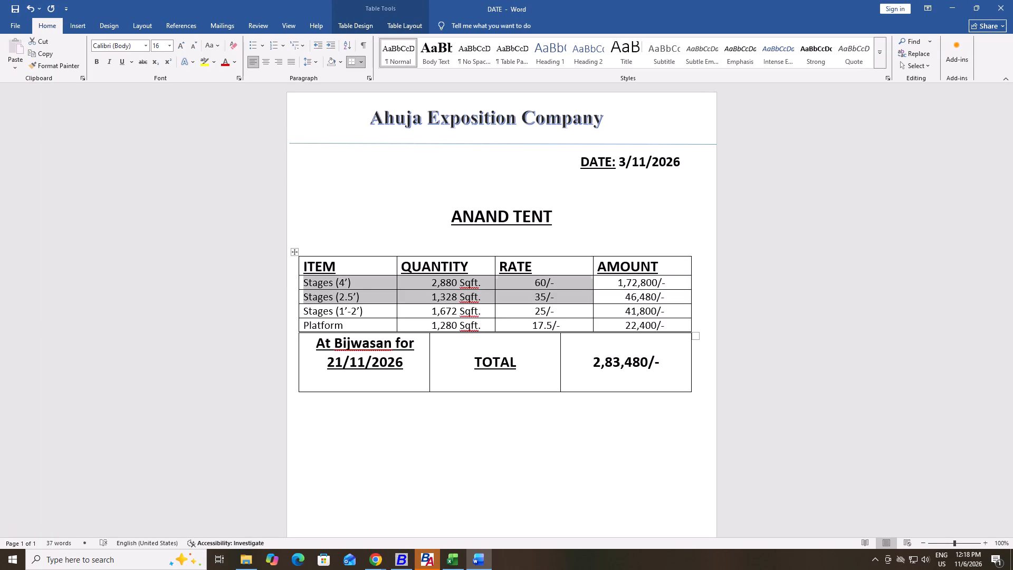
Select the item text Stages (4’) in the first row below the item table's header.
key(ctrl+shift+Left)
key(shift+Up)
key(shift+Down)
key(Up)
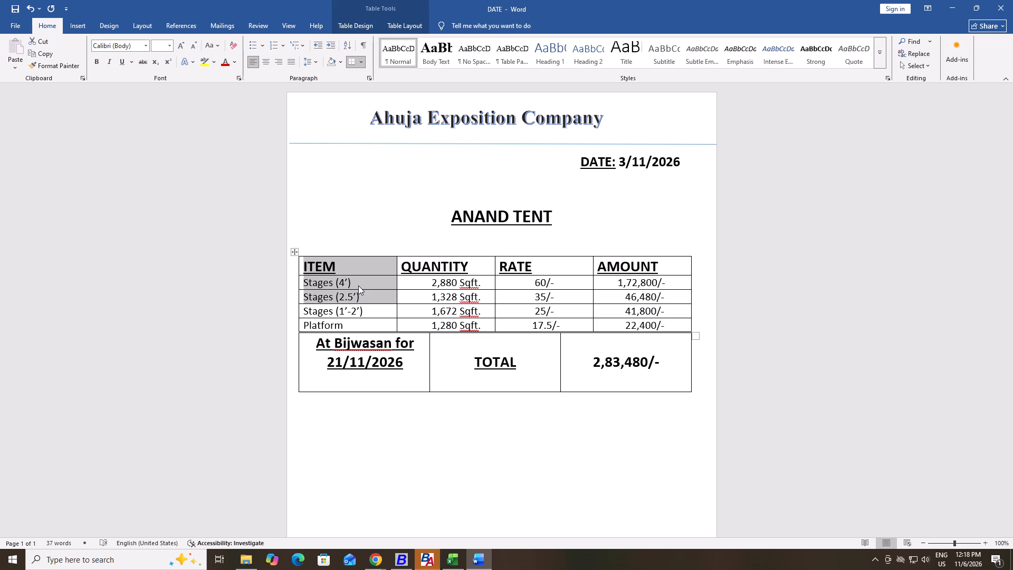
key(Down)
key(Down)
key(ctrl+shift+Right)
key(ctrl+shift+Right)
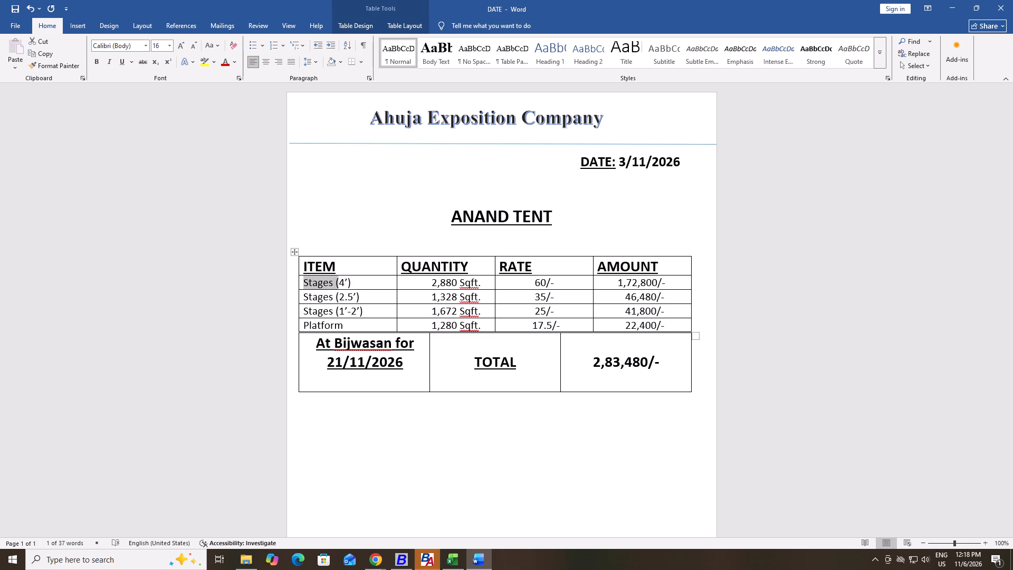
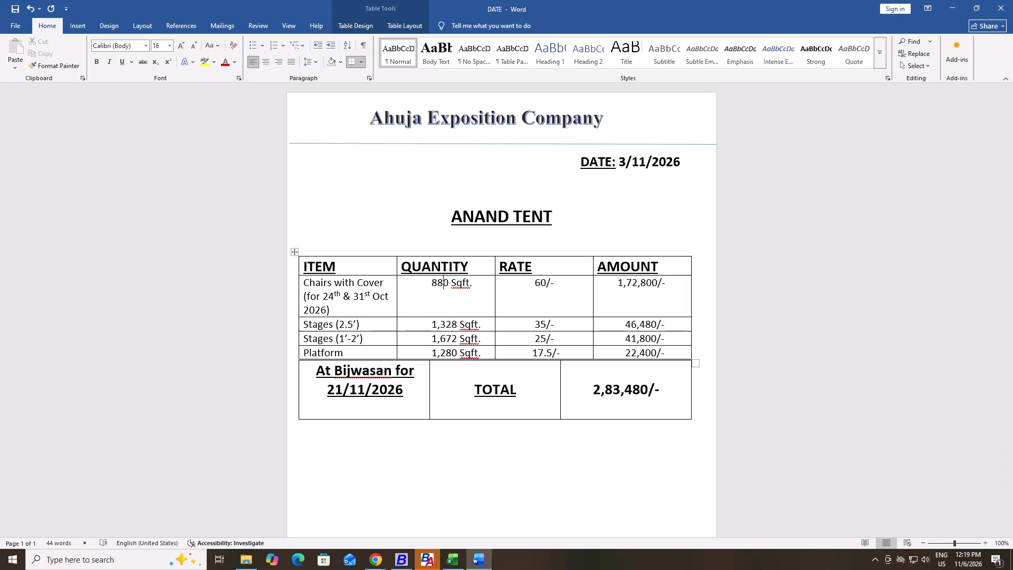
Change the quantity in the Chairs with Cover row to 800 Pcs.
key(BackSpace)
key(0)
key(Right)
key(Right)
key(Right)
key(Right)
key(Right)
key(Right)
key(BackSpace)
key(BackSpace)
key(BackSpace)
key(BackSpace)
text(Pcs)
Move the text cursor down to the Stages (2.5’) row and back through its quantity cell toward the item text.
key(Down)
key(Left)
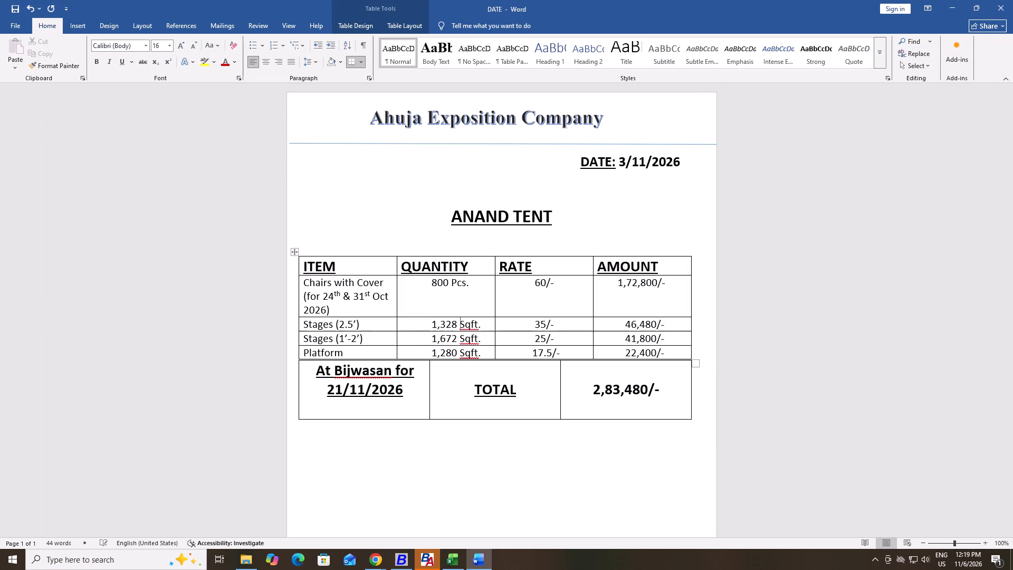
key(Left)
key(Left)
key(Left)
key(Left)
key(Left)
key(Left)
key(Left)
key(Left)
key(Left)
key(Left)
key(Left)
key(Left)
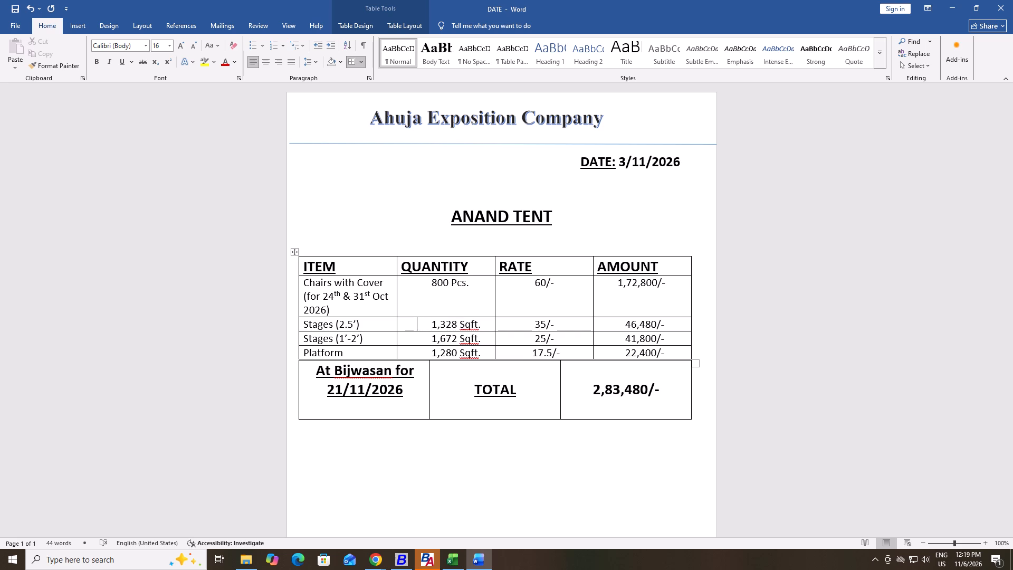
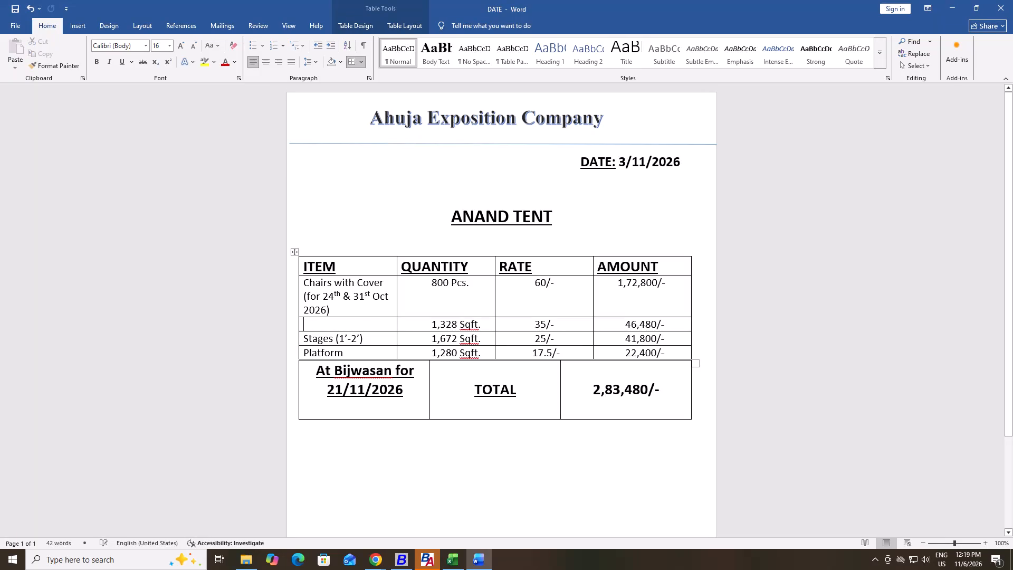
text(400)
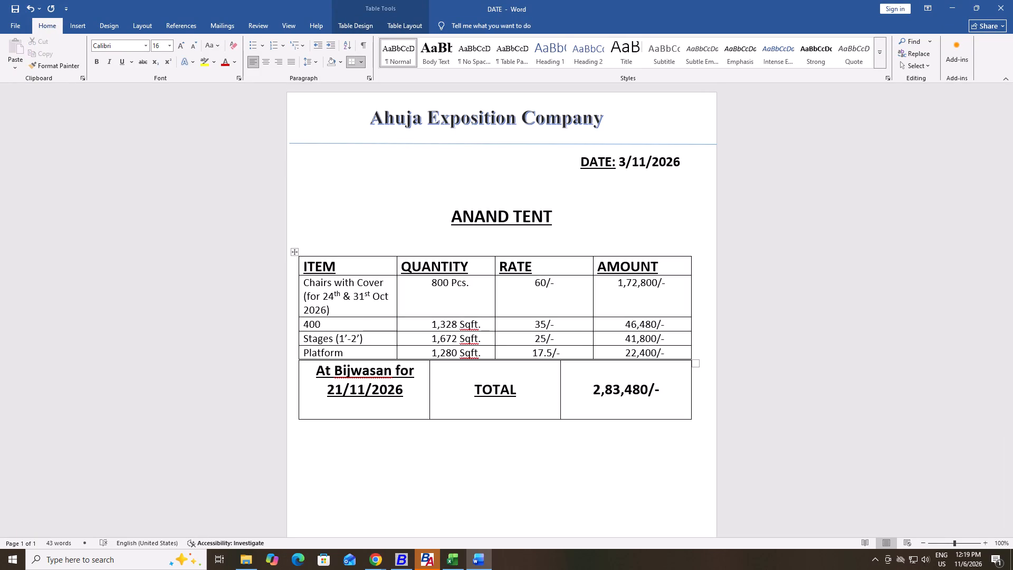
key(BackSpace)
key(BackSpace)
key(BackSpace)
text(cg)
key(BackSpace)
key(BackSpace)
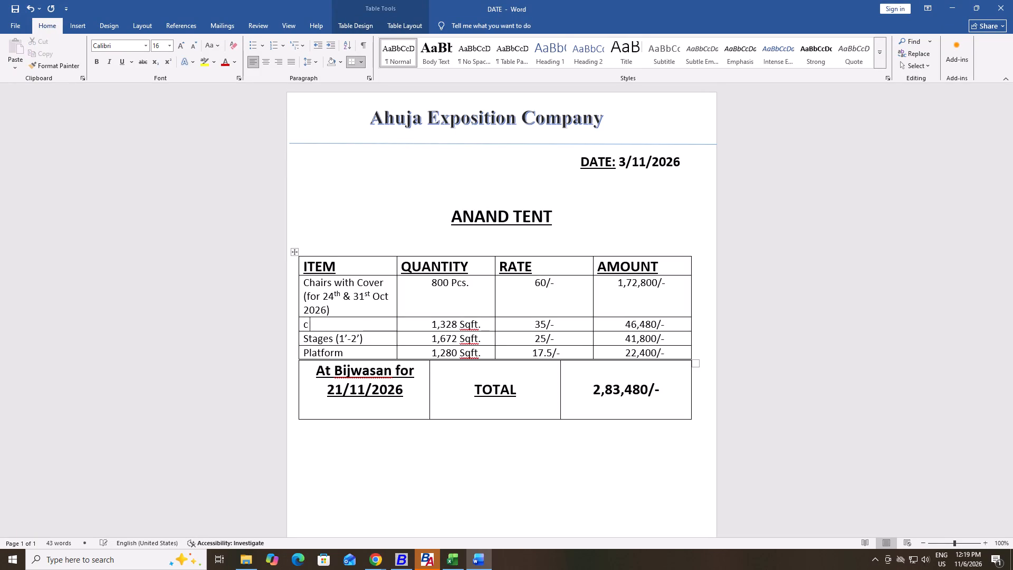
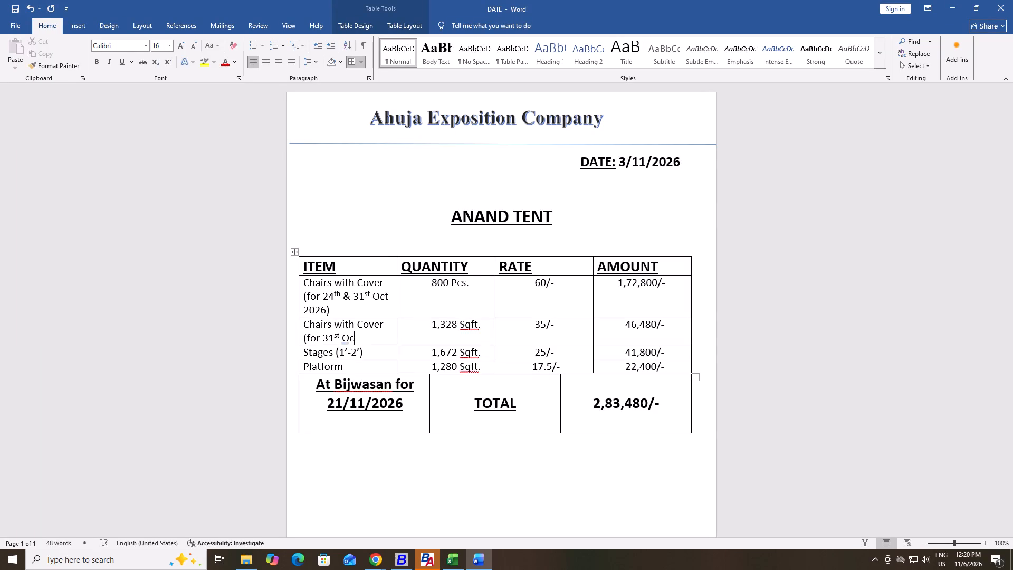
Complete the second Chairs with Cover description so its date note reads "(for 31st Oct 2026)".
key(space)
key(BackSpace)
text(t)
key(space)
text(2026)
key(shift+parenright)
Go to the quantity entry in the second Chairs with Cover row to edit it.
key(Up)
key(Right)
key(Right)
key(Right)
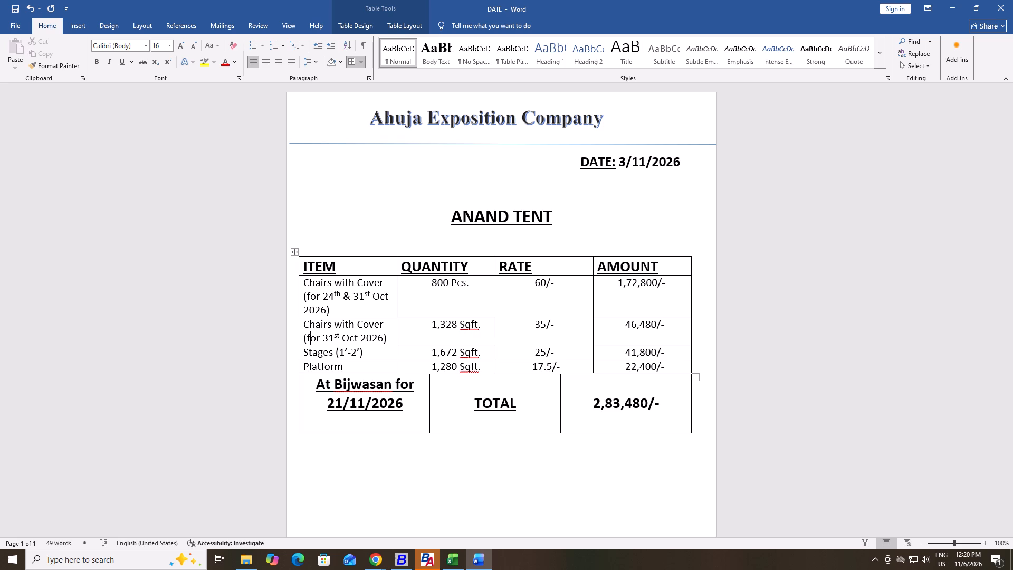
key(Left)
key(Left)
key(Left)
key(Left)
key(Right)
key(Tab)
key(Right)
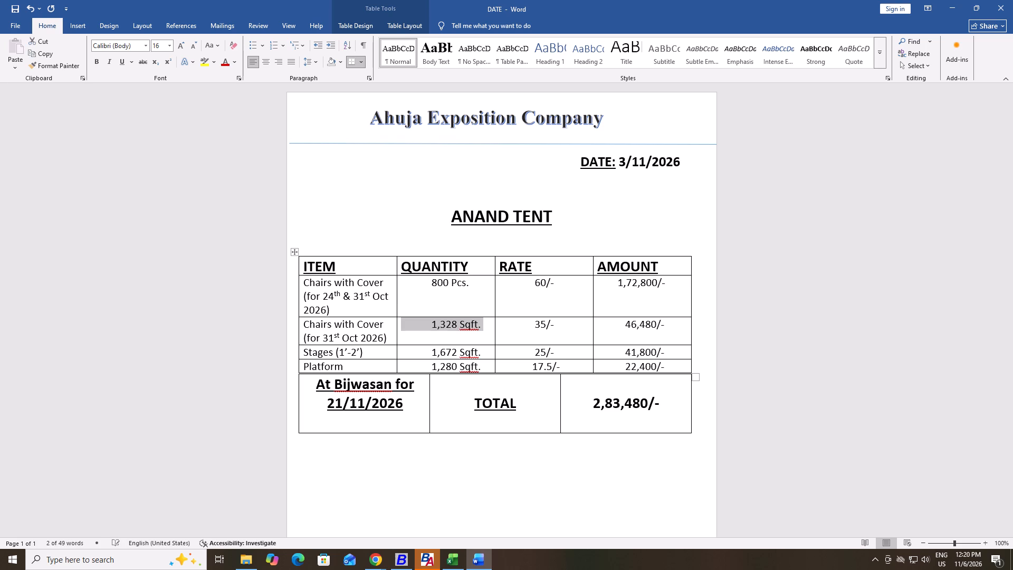
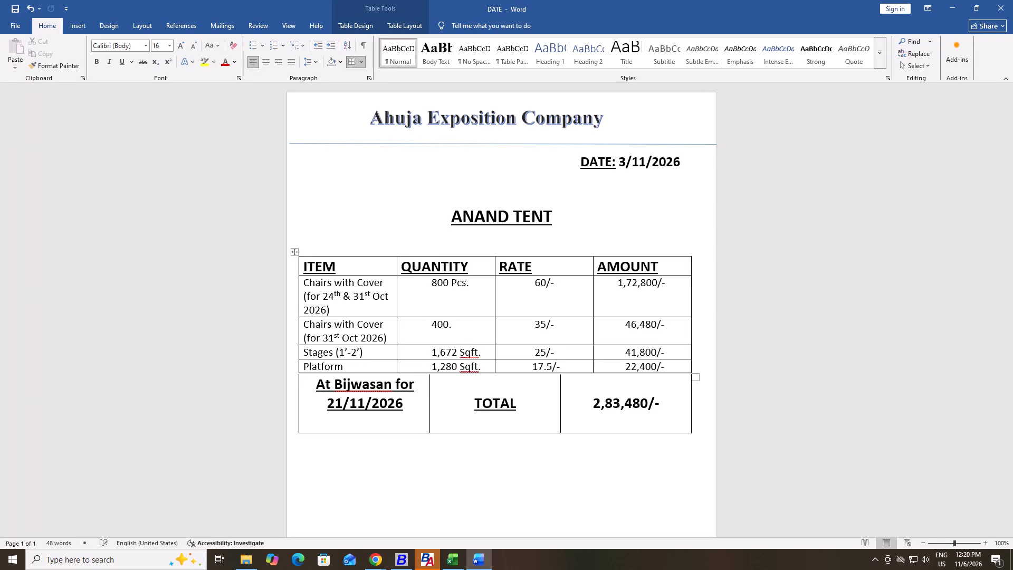
Add the unit "Pcs" to the 400 quantity in the second Chairs with Cover row, so it reads "400 Pcs.".
key(space)
text(p)
key(BackSpace)
text(Pcs)
Go to the Stages (1'-2') row and move back ahead of the figure in its quantity entry.
key(Down)
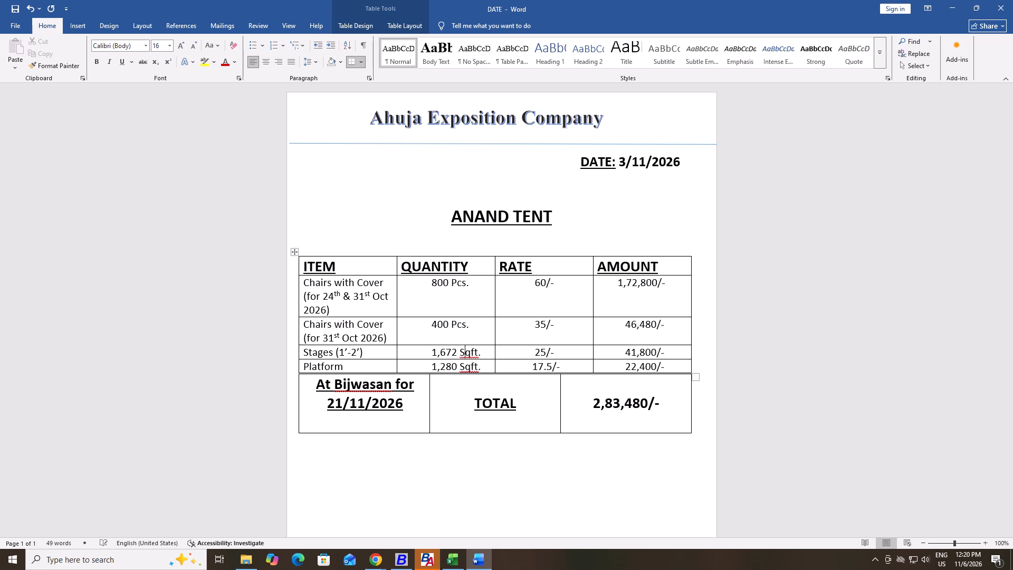
key(Left)
key(Left)
key(Left)
key(Left)
key(Left)
key(Left)
key(Left)
key(Left)
key(Left)
key(Left)
key(Left)
key(Left)
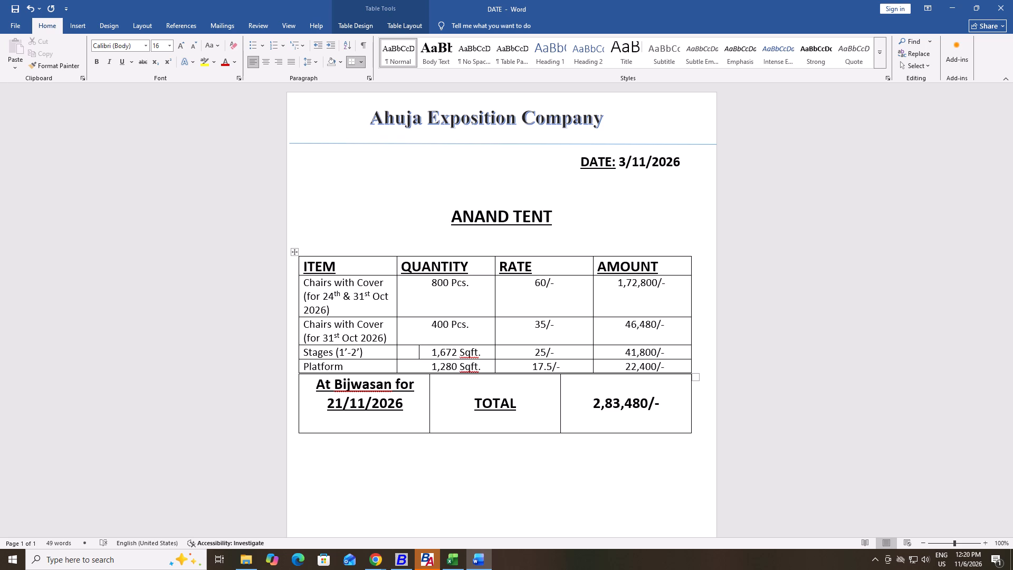
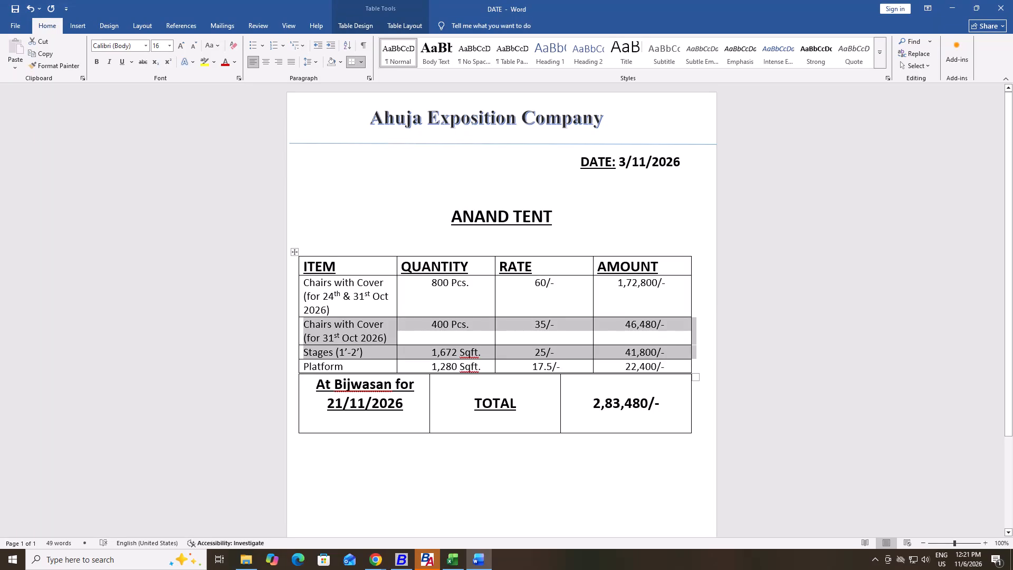
Adjust the table selection to cover only the item and quantity cells of the Stages (1'-2') row.
key(ctrl+shift+Right)
key(ctrl+shift+Left)
key(ctrl+shift+Left)
key(ctrl+shift+Left)
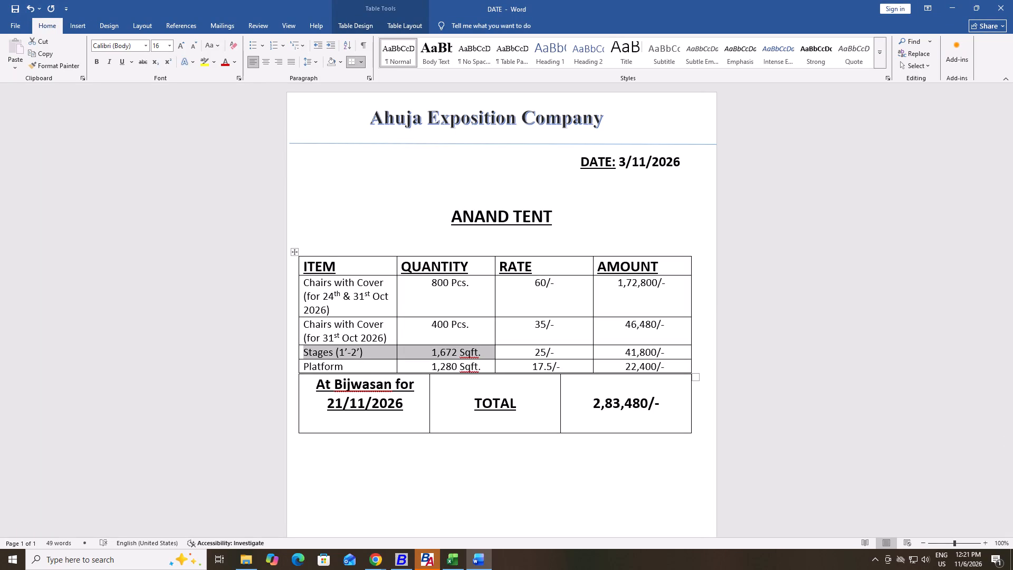
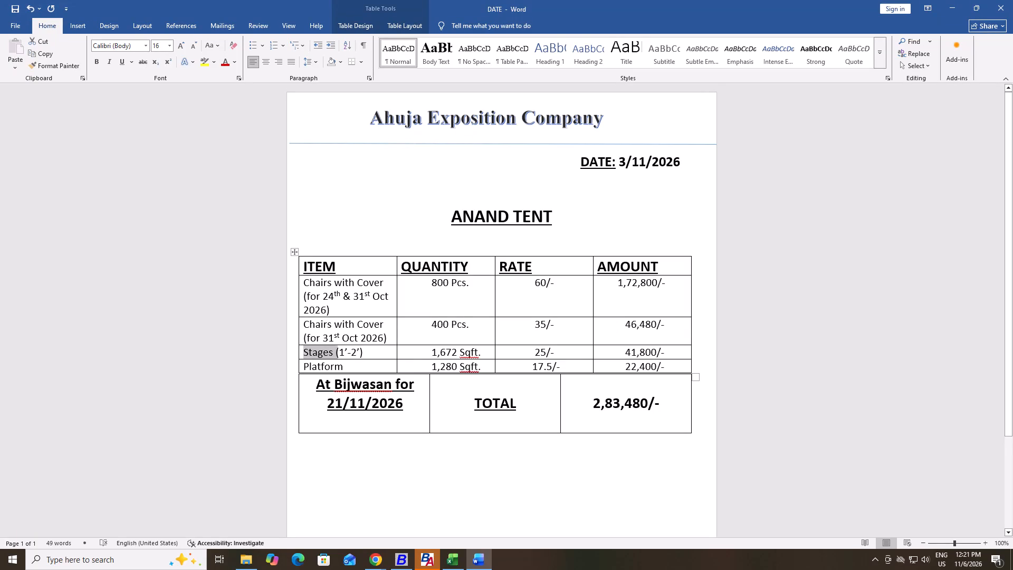
Extend the text selection to cover the whole item description "Stages (1’-2’)" in the quotation table.
key(ctrl+shift+Right)
key(ctrl+shift+Right)
key(ctrl+shift+Right)
key(ctrl+shift+Right)
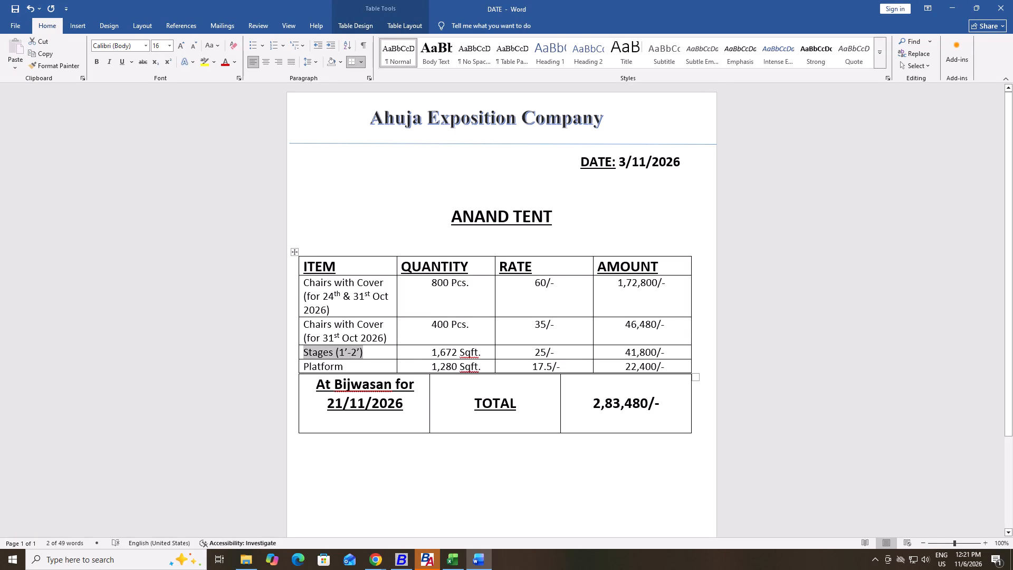
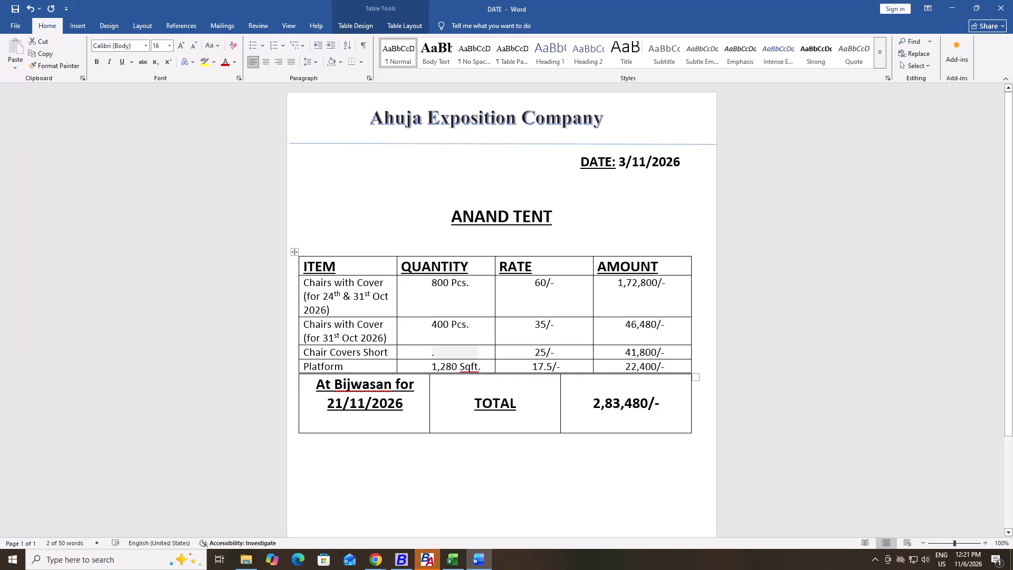
Enter 31 Pcs. as the quantity in the Chair Covers Short row of the item table.
text(31 P)
text(cs)
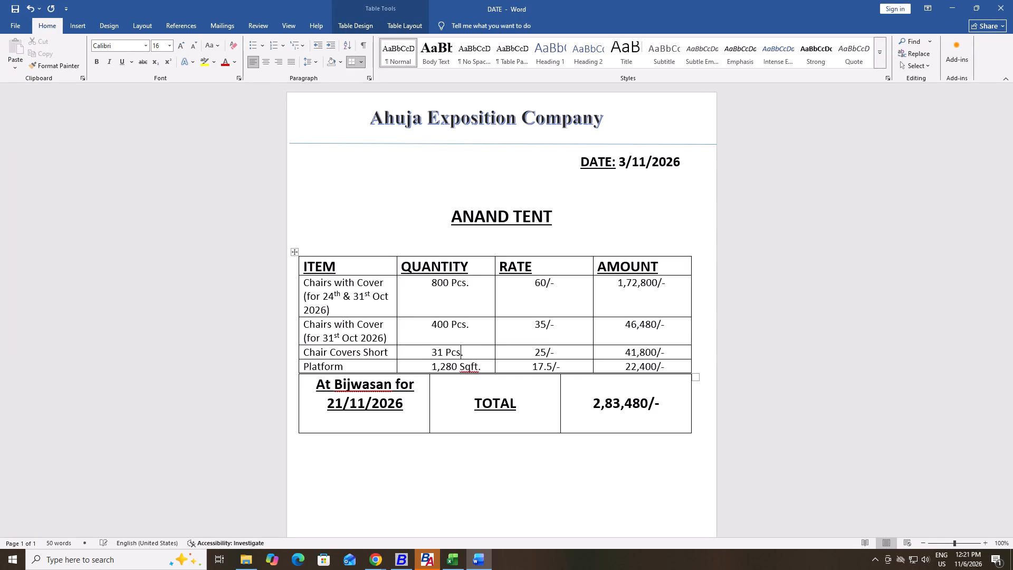
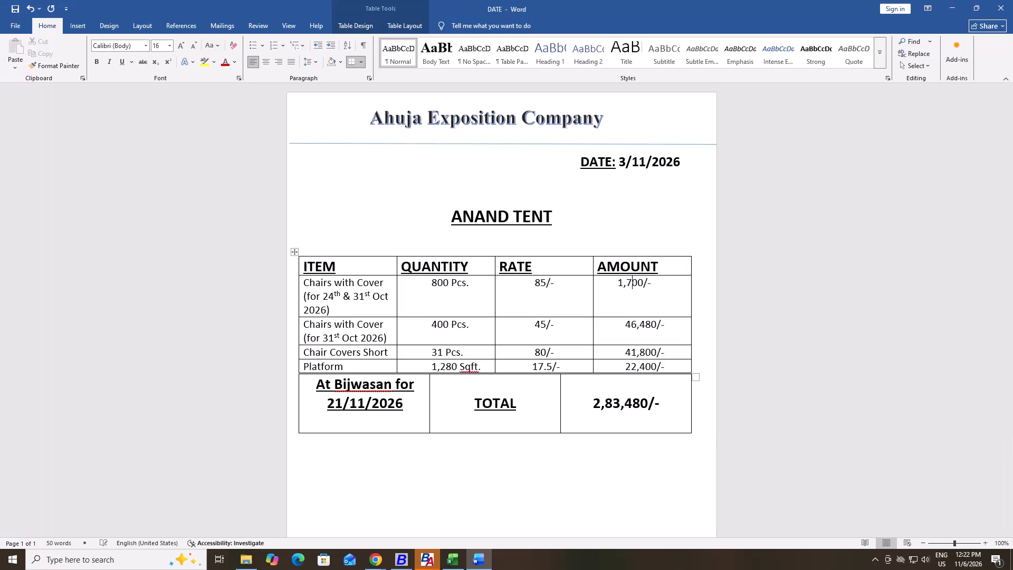
Set the amount for Chairs with Cover (for 24th & 31st Oct 2026) to 68,000/- and indent it two more spaces.
key(BackSpace)
key(BackSpace)
text(68,0)
key(Left)
key(Left)
key(Left)
key(Left)
key(space)
key(space)
Adjust the leading spaces of the amount for Chairs with Cover (for 31st Oct 2026) to align it with the amount above.
key(Down)
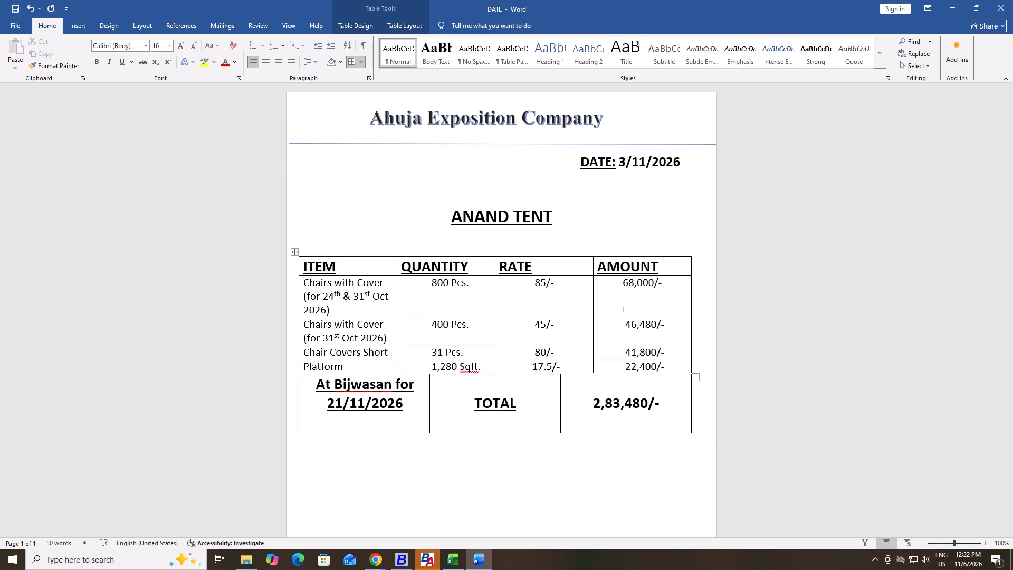
key(Up)
key(Down)
key(BackSpace)
key(Up)
key(Down)
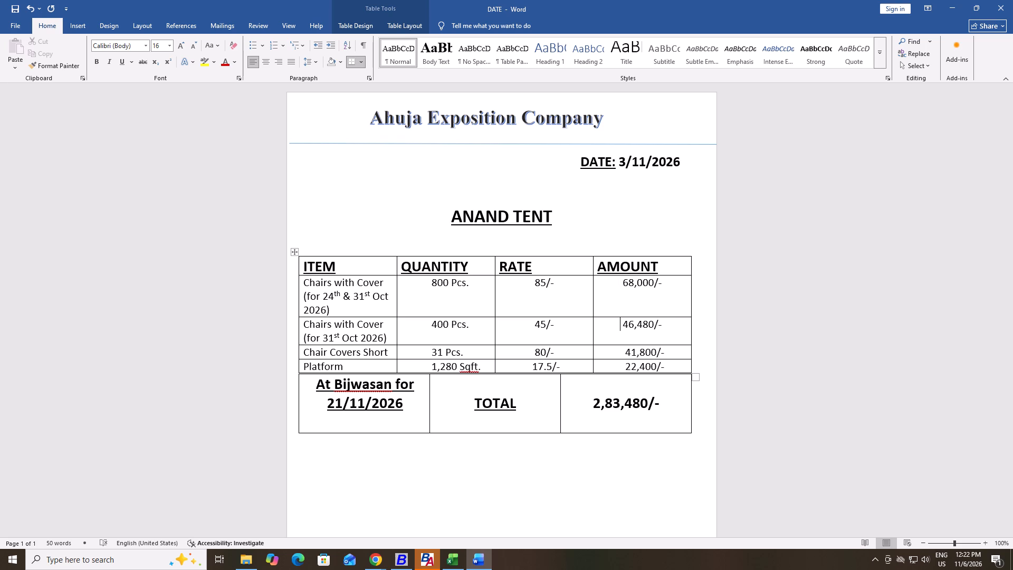
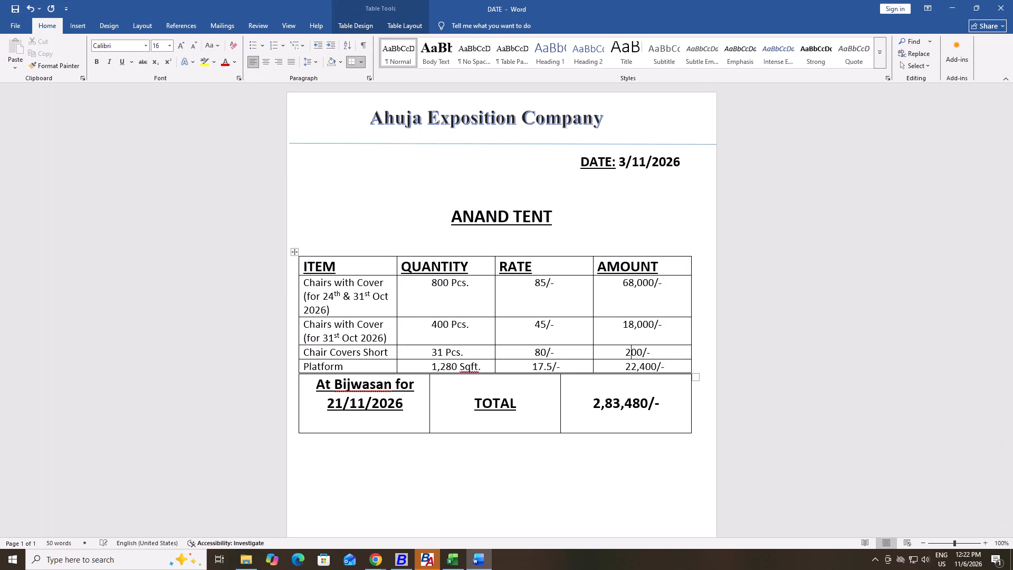
Set the amount for Chair Covers Short to 2,480/- and indent it one more space.
key(Right)
key(BackSpace)
text(48)
key(Left)
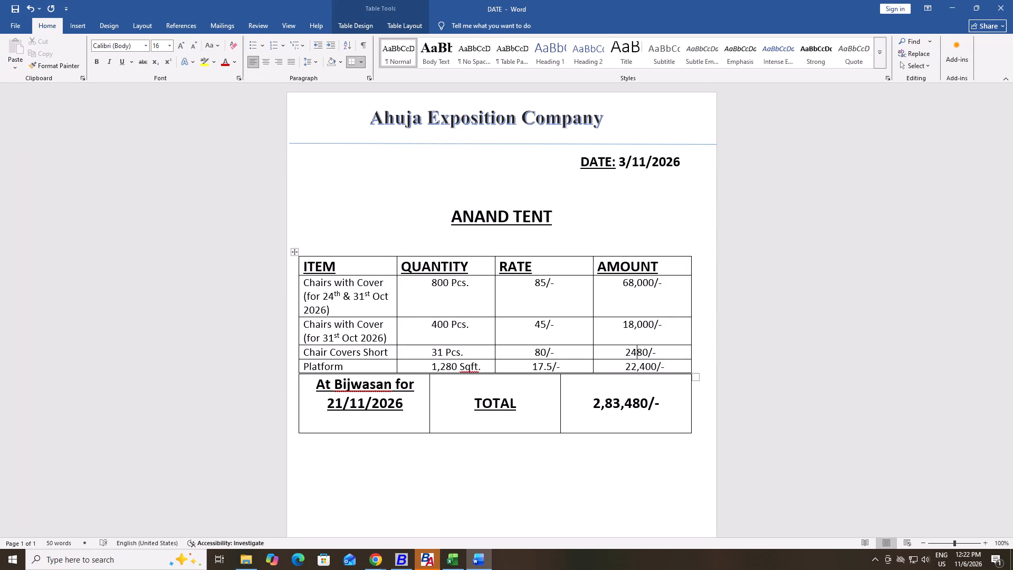
key(Left)
key(comma)
key(Left)
key(Left)
key(Up)
key(Down)
key(space)
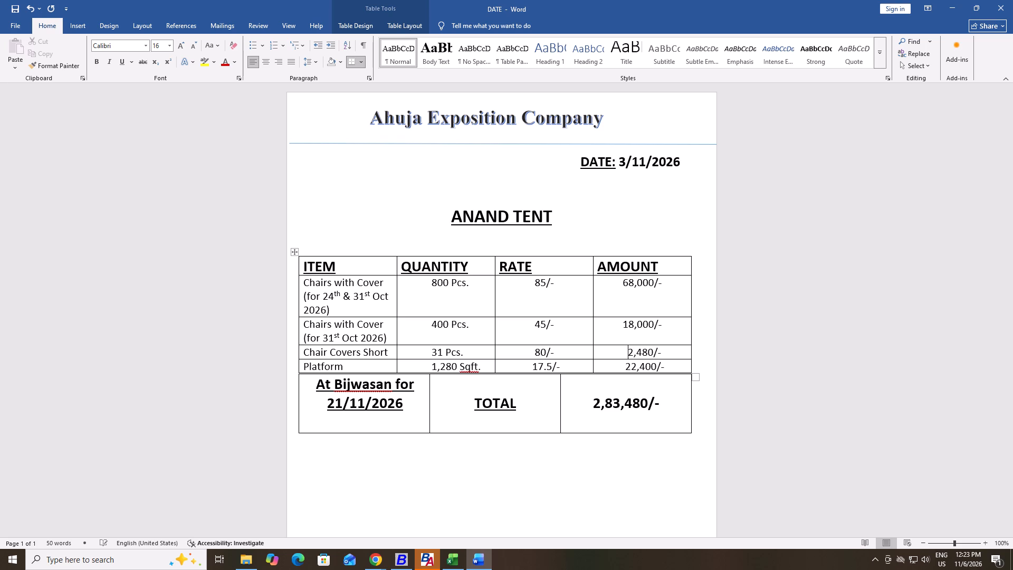
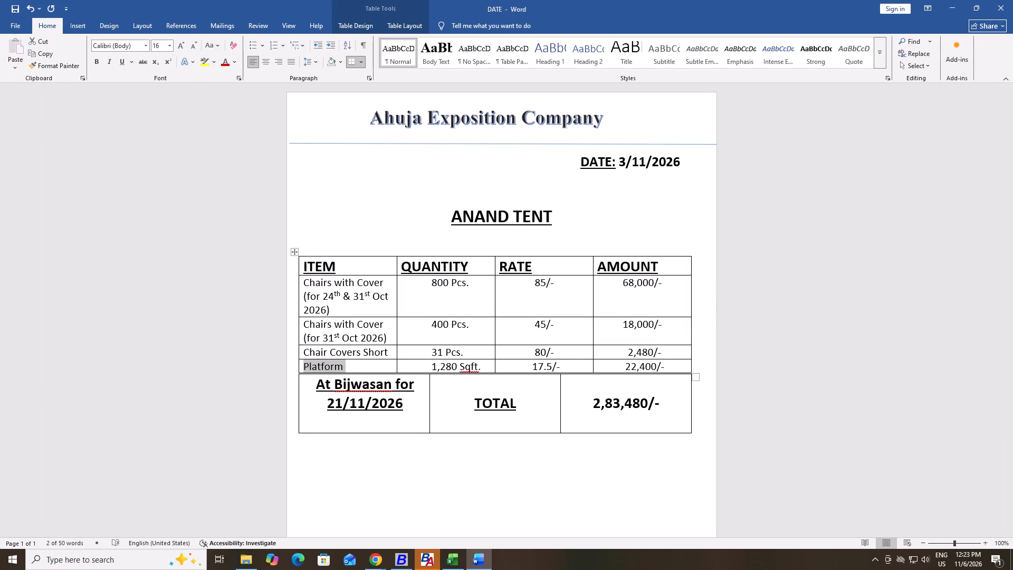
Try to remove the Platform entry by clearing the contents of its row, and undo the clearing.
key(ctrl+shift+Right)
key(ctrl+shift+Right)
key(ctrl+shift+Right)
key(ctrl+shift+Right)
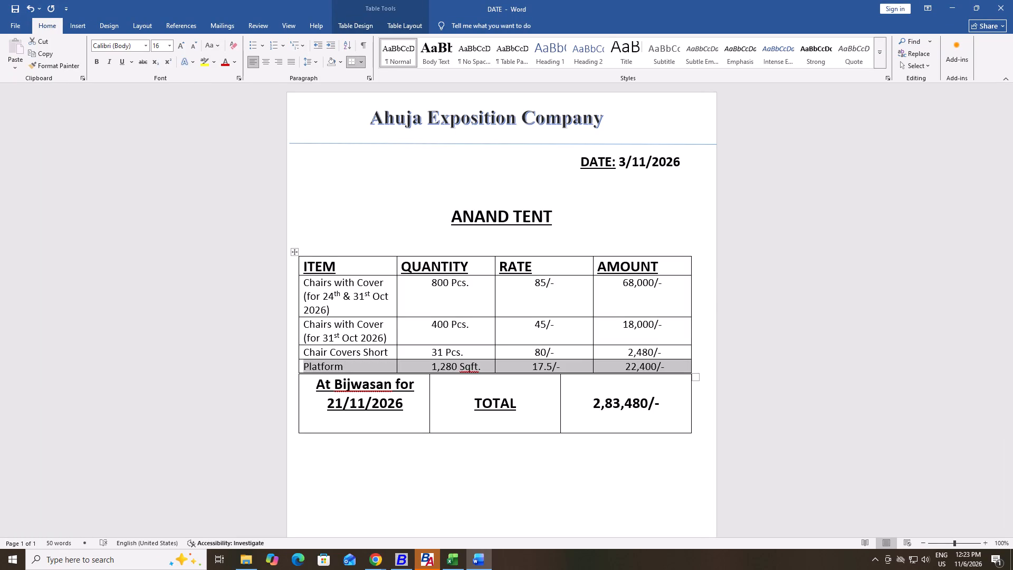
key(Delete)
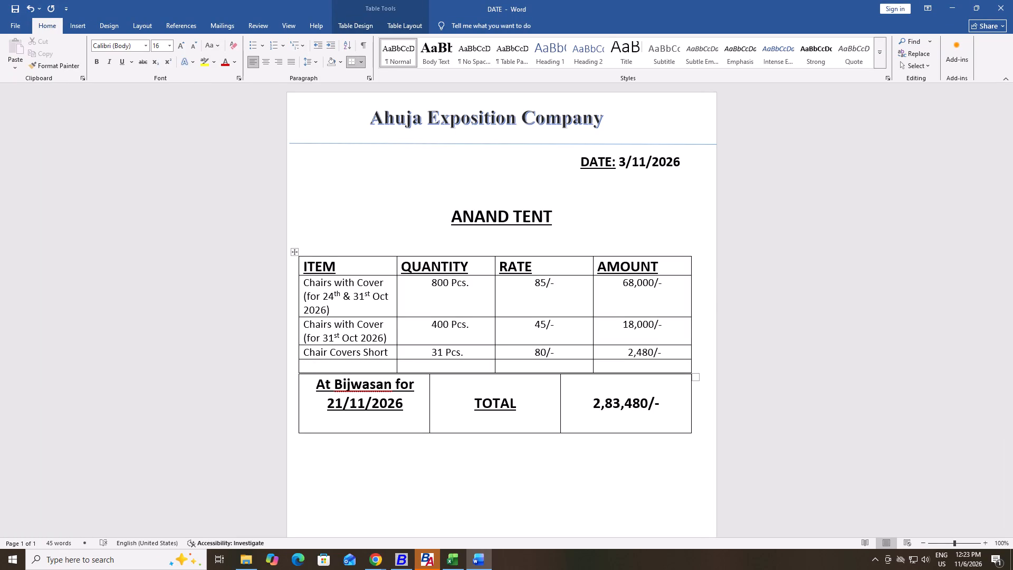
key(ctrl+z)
Delete the entire Platform row from the item table.
key(Left)
key(Left)
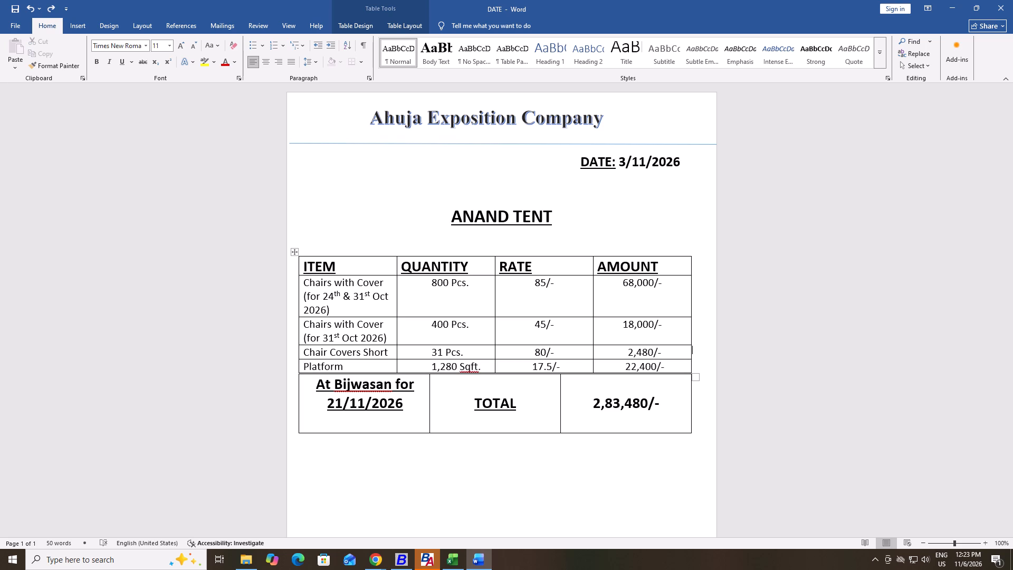
key(Right)
key(ctrl+shift+Right)
key(ctrl+shift+Right)
key(ctrl+shift+Right)
key(ctrl+shift+Right)
key(ctrl+shift+Right)
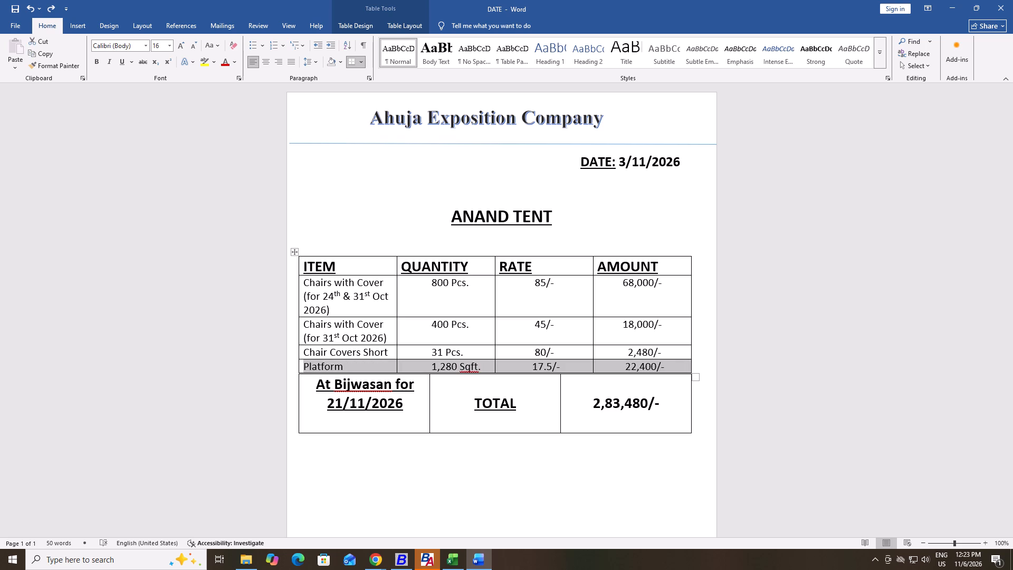
key(ctrl+shift+Right)
key(ctrl+shift+Right)
key(ctrl+shift+Up)
key(Delete)
key(ctrl+z)
right_click(431, 363)
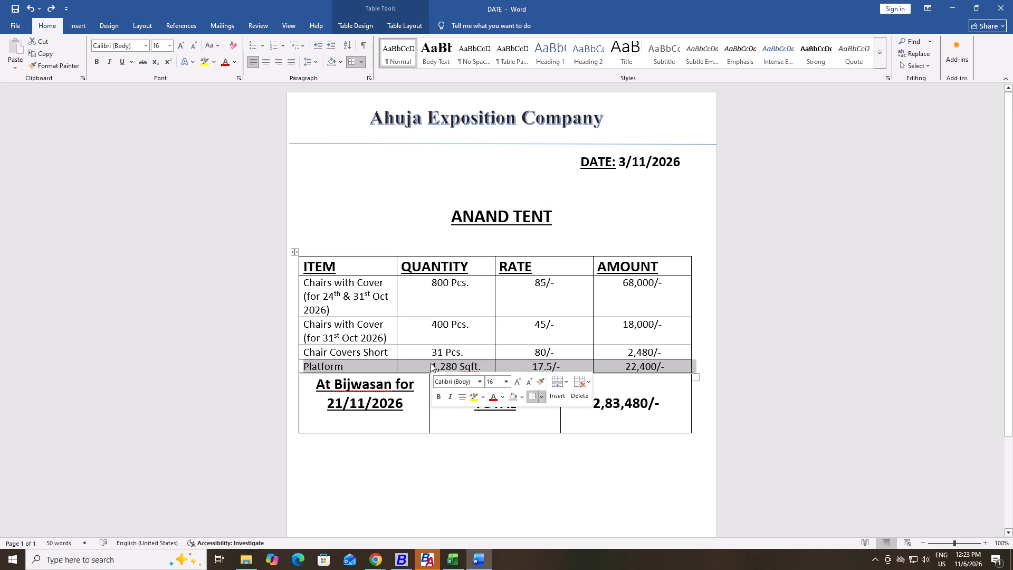
click(577, 389)
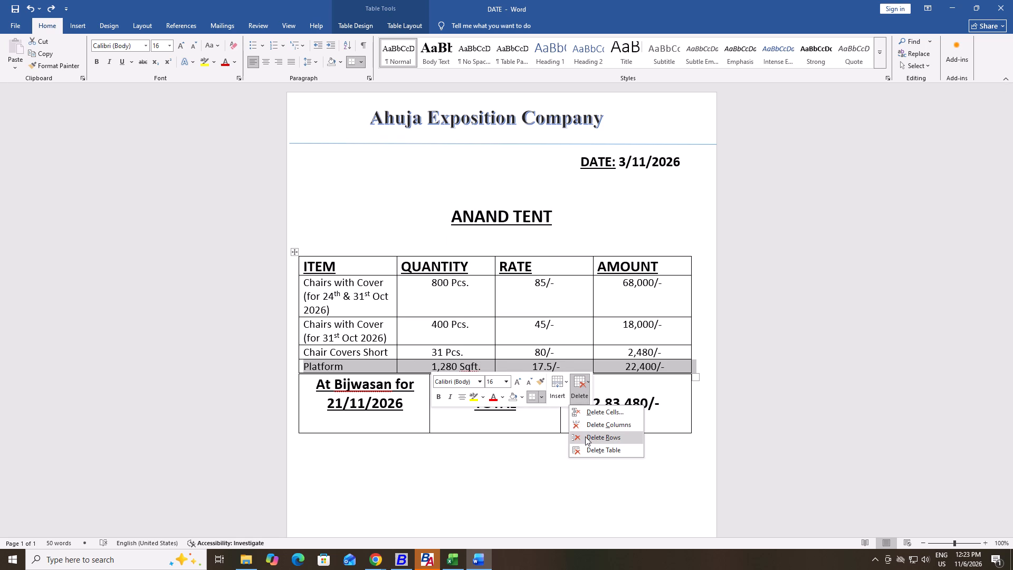
click(585, 436)
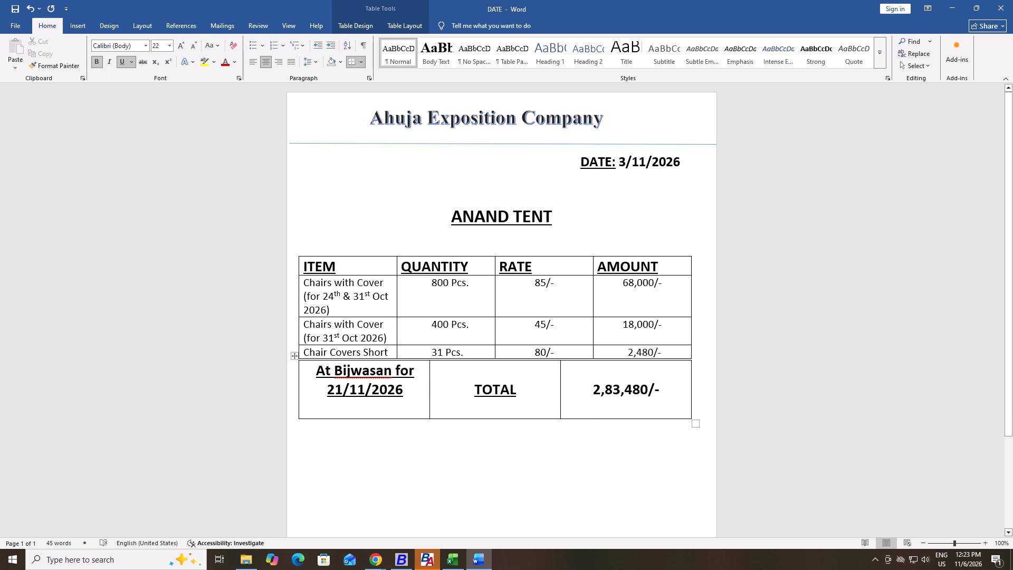
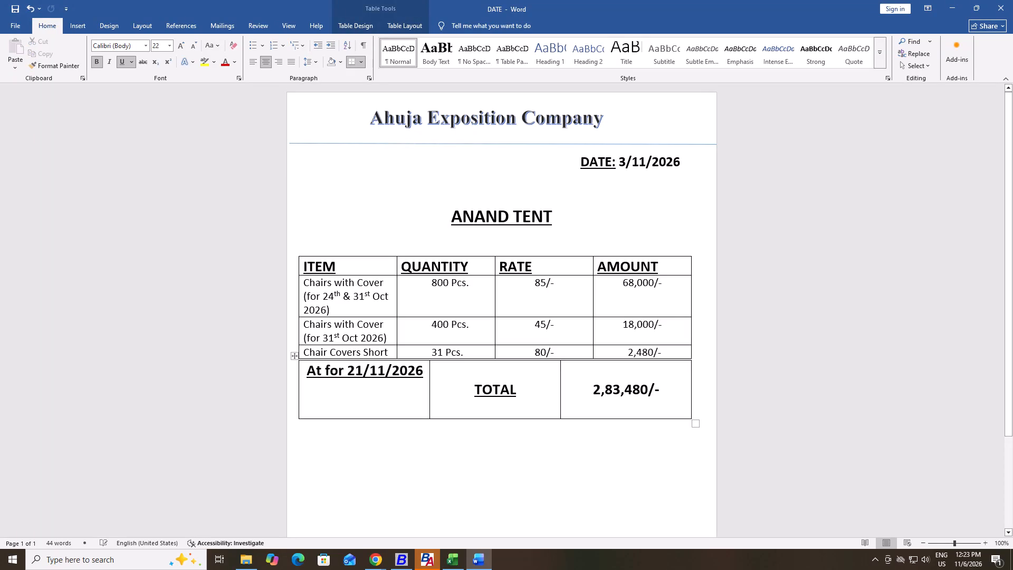
Insert the venue "Modern School Vasant Vihar" between "At" and "for 21/11/2026" in the cell beside TOTAL.
text(Moder)
key(space)
key(BackSpace)
text(n School)
key(space)
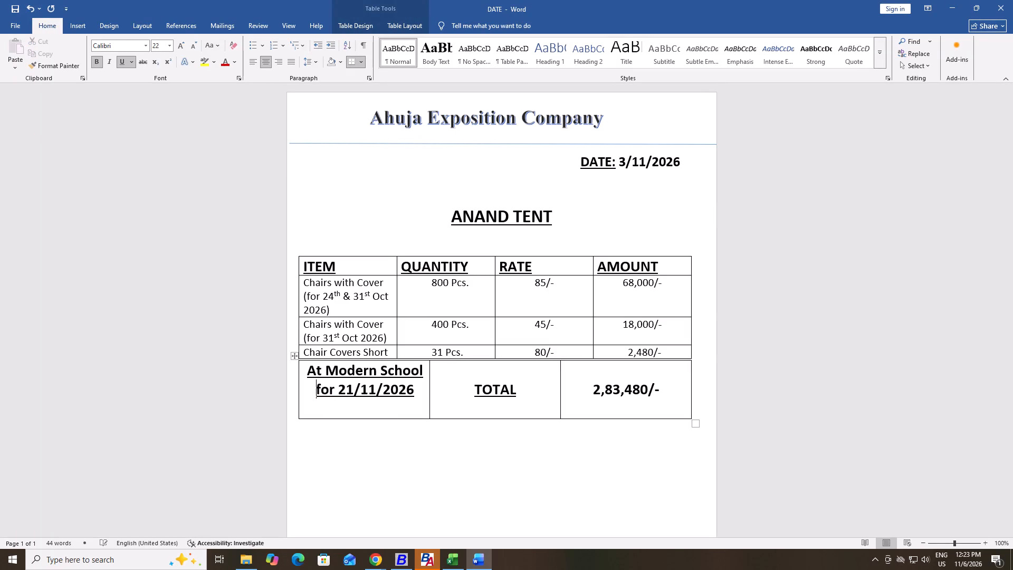
text(Vasant)
key(space)
text(Vihar)
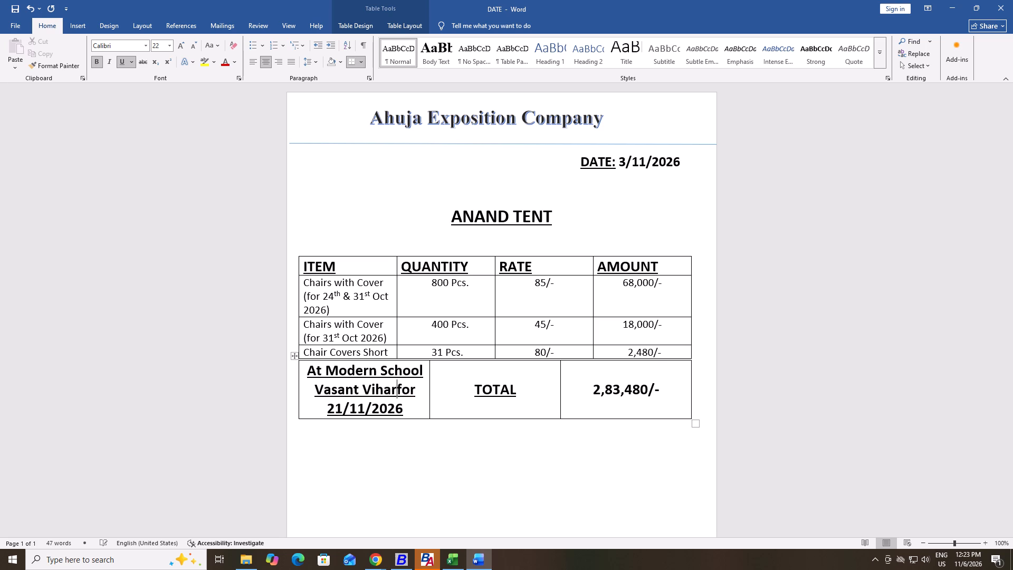
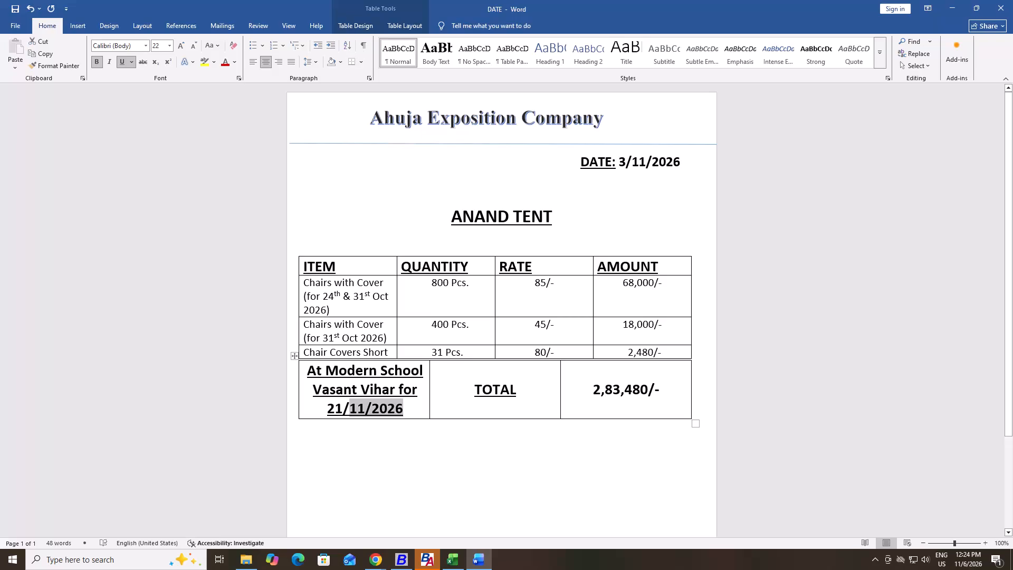
Delete the date 21/11/2026 after "for" in the venue cell beside TOTAL.
key(ctrl+shift+Left)
key(BackSpace)
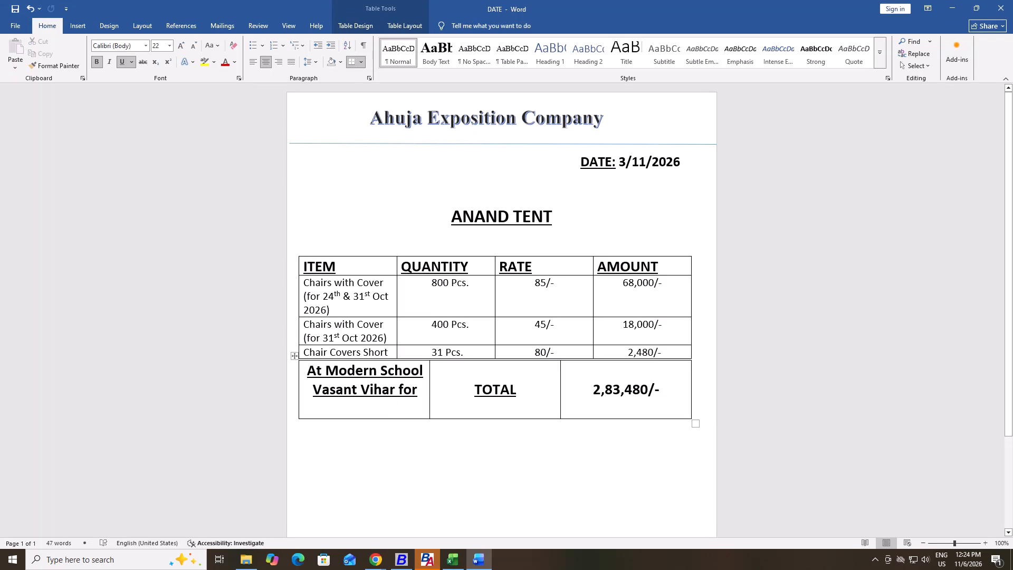
Place the text cursor directly after "for" in the venue cell beside TOTAL.
key(Down)
key(Up)
key(Up)
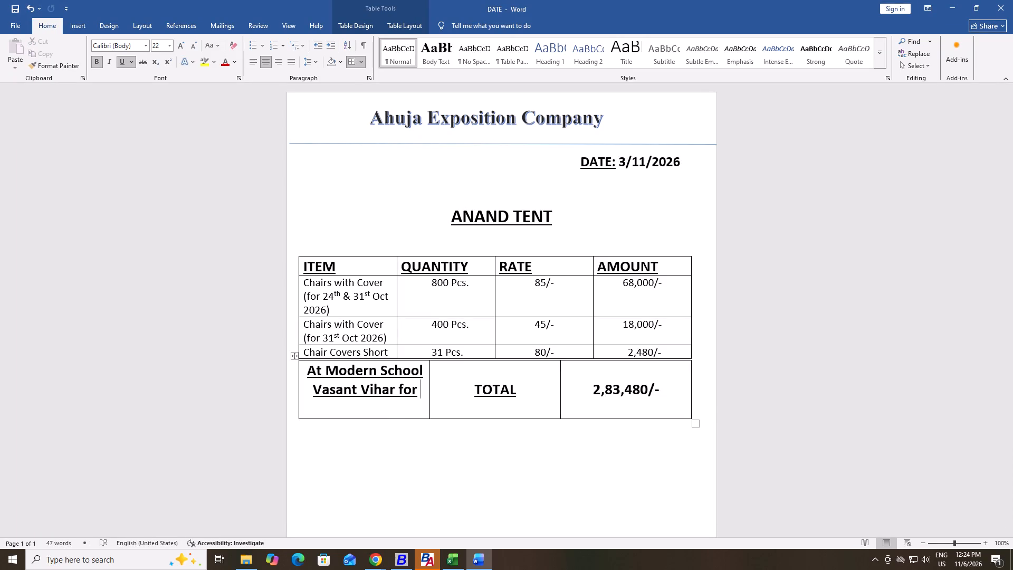
key(Left)
key(Left)
key(Down)
key(Down)
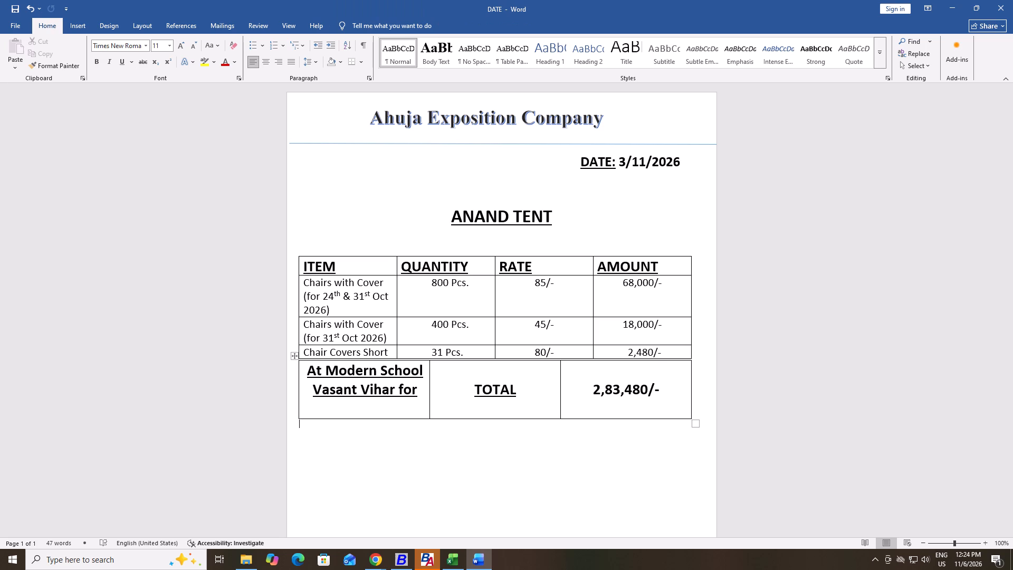
key(Down)
key(Up)
key(Up)
key(Right)
key(Right)
key(Right)
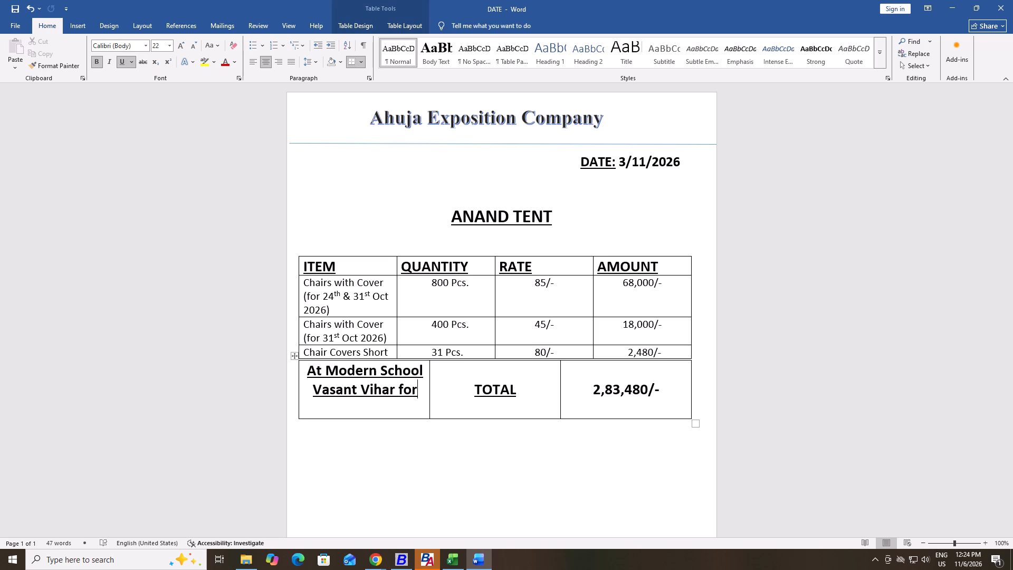
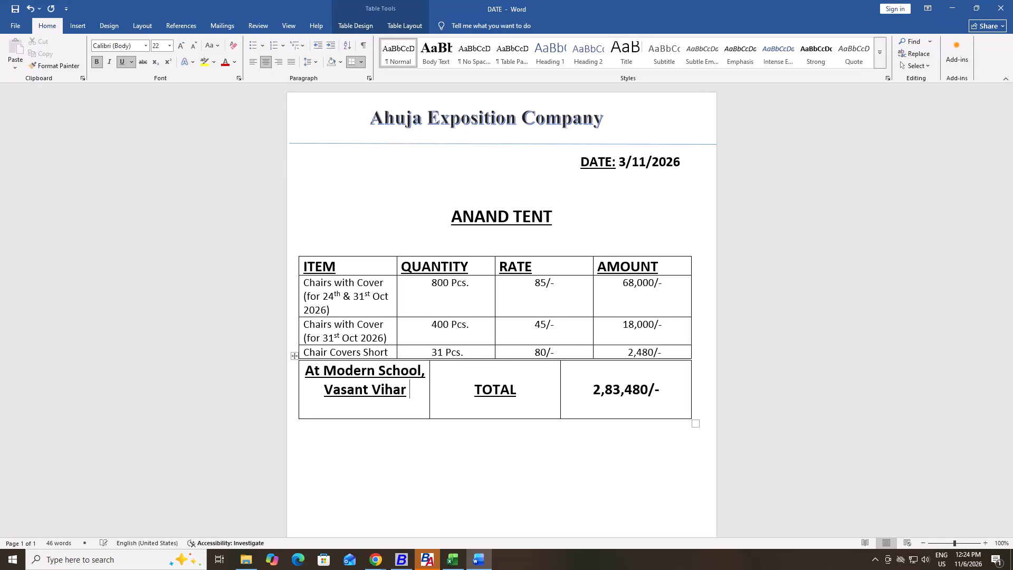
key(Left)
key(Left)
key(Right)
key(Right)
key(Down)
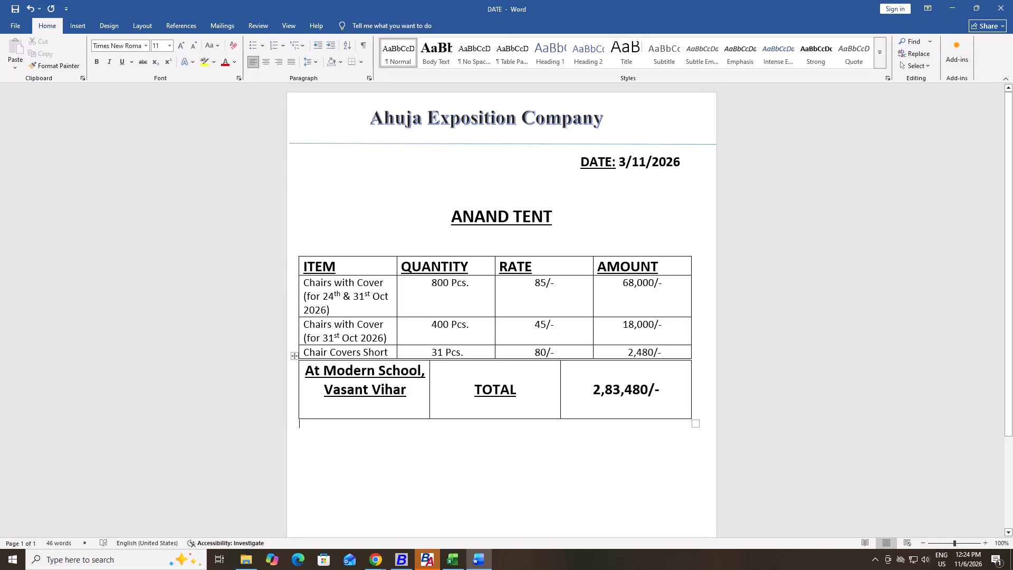
Shorten the venue and TOTAL table by raising its bottom border to just below the Vasant Vihar line.
drag(696, 423, 696, 417)
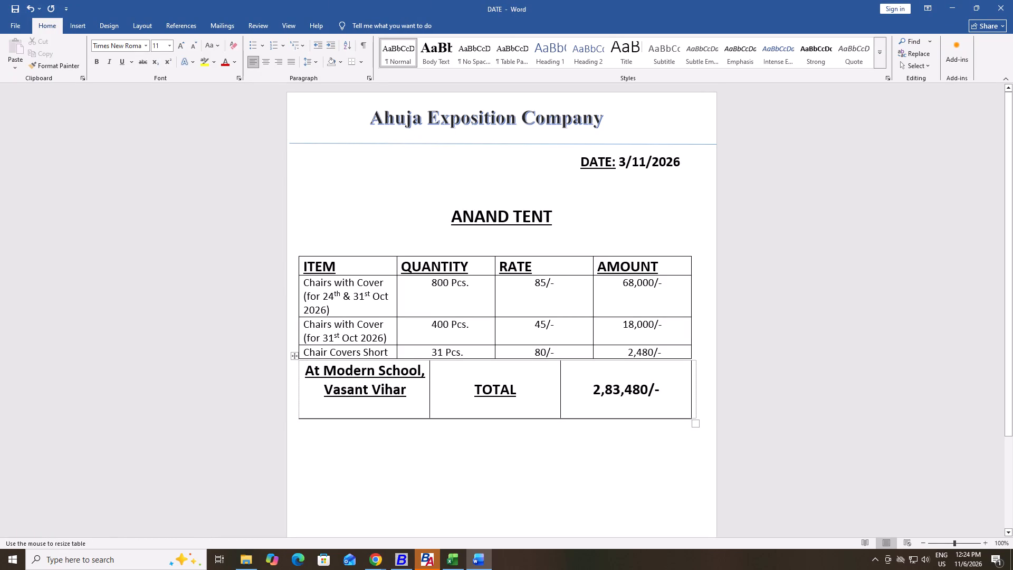
drag(696, 417, 691, 409)
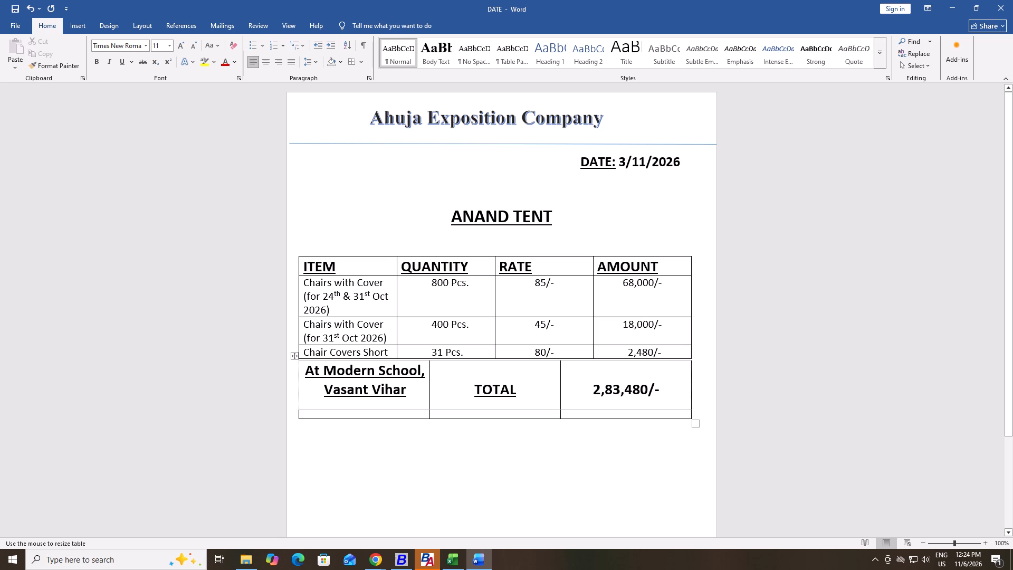
drag(691, 409, 691, 404)
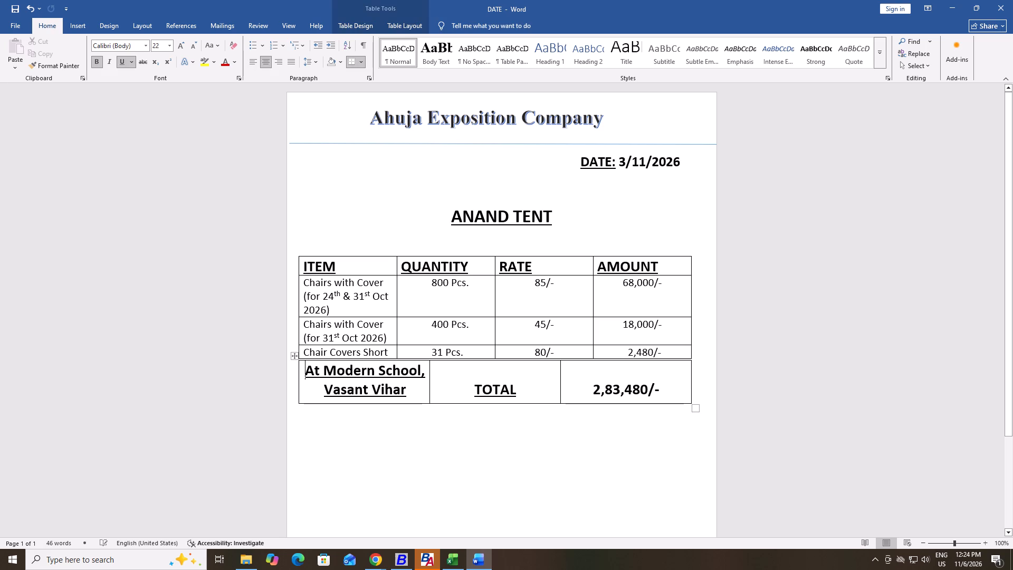
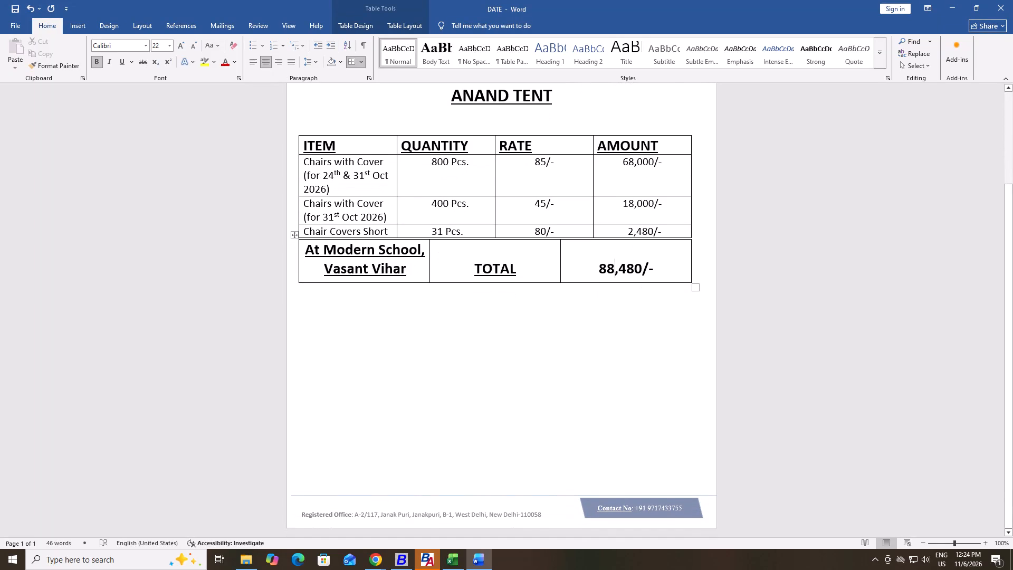
Set the day in the DATE line above the ANAND TENT heading to 6, so the date reads 6/11/2026.
scroll(579, 403, up, 7)
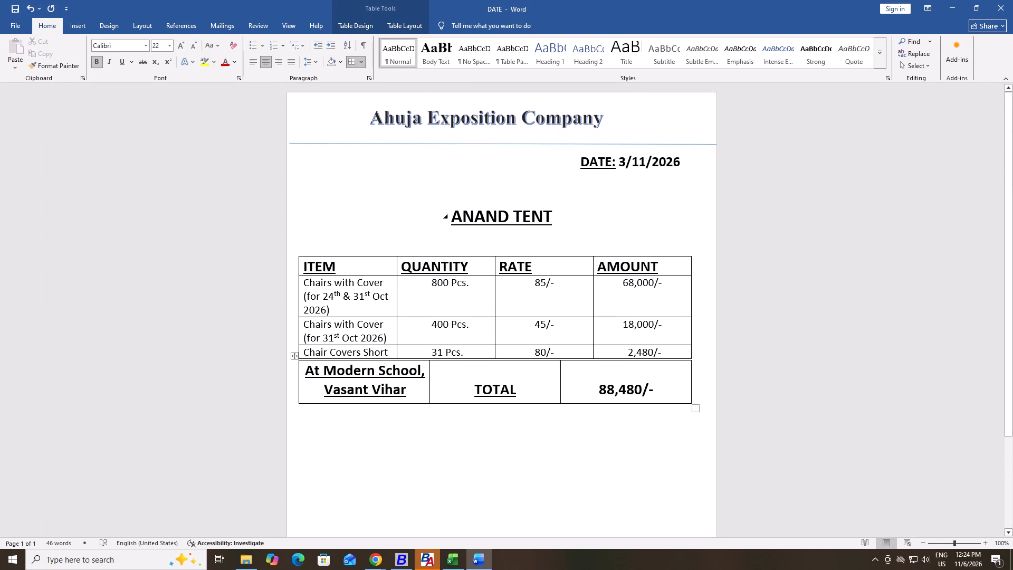
click(627, 160)
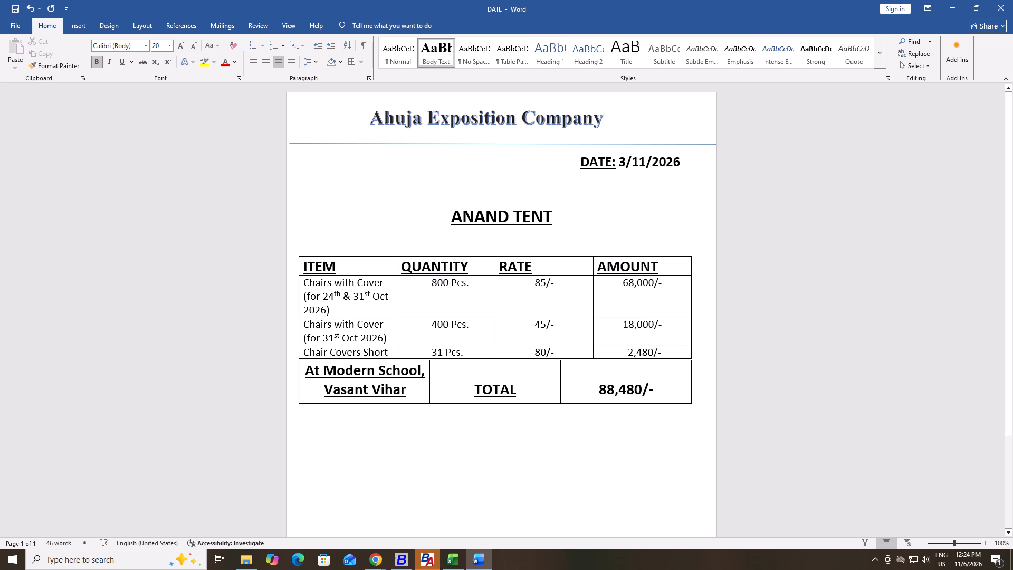
key(BackSpace)
key(6)
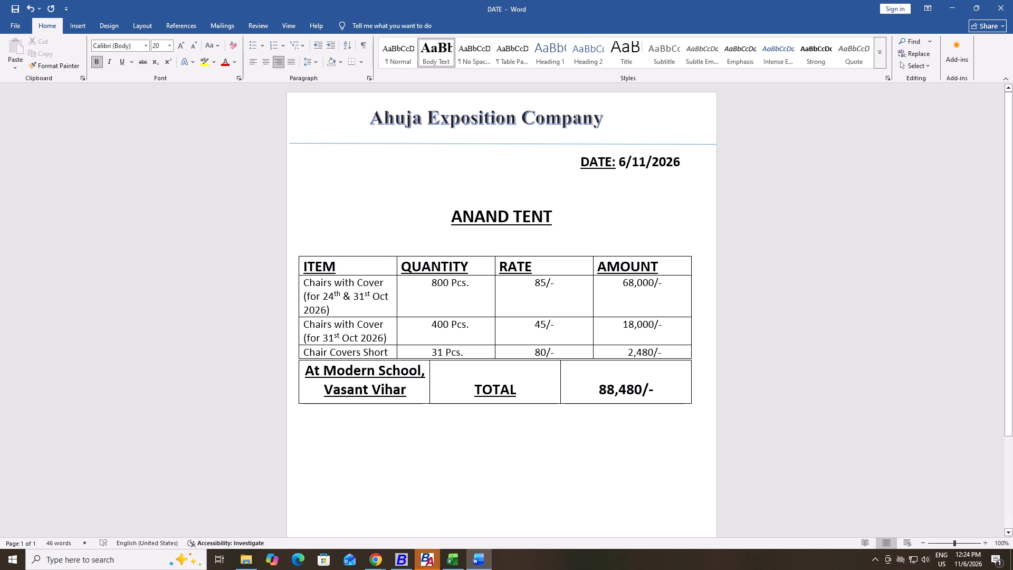
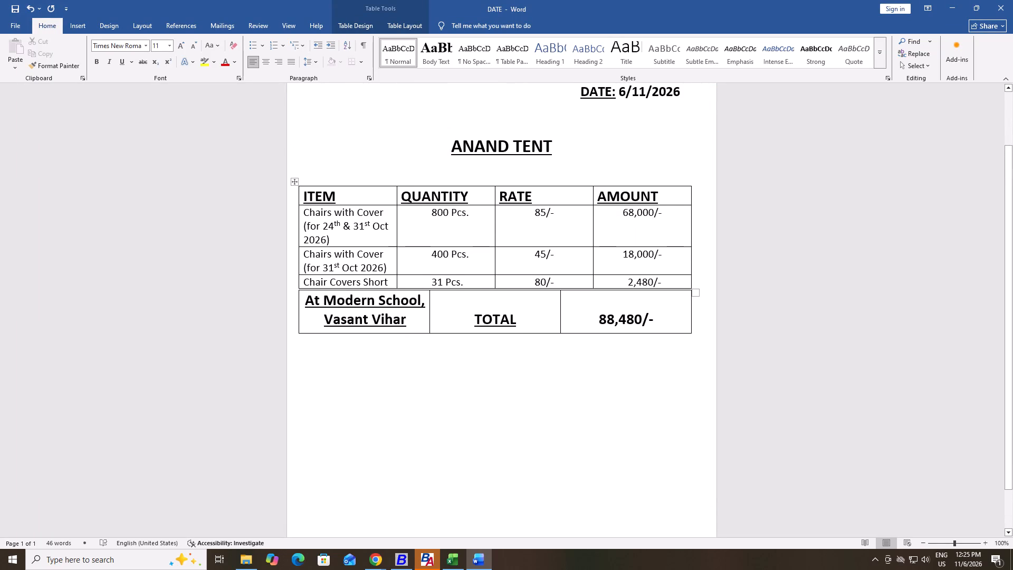
Insert a blank line directly above the ANAND TENT heading to move the heading and tables further down the page.
scroll(498, 188, up, 4)
click(439, 212)
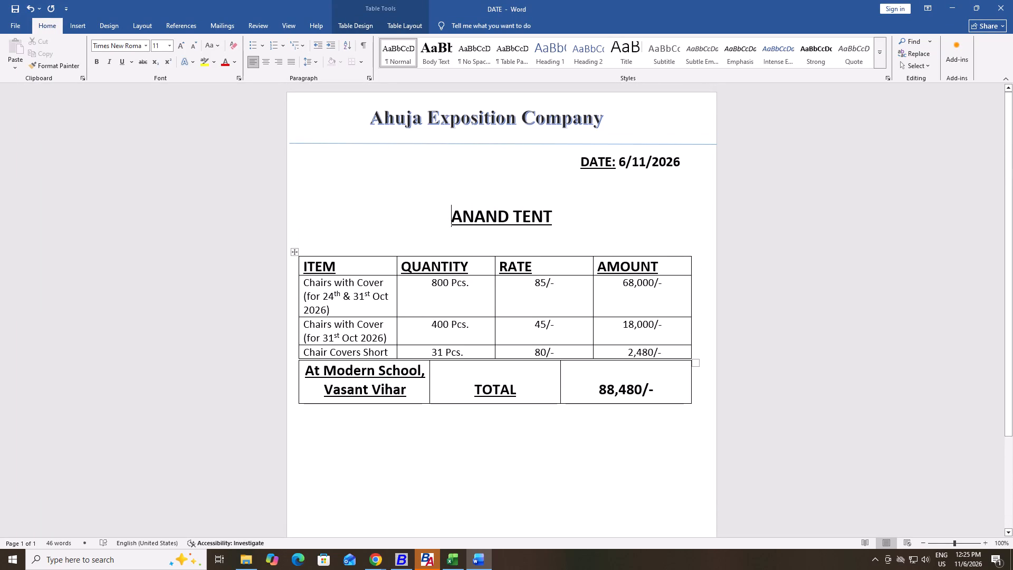
key(Return)
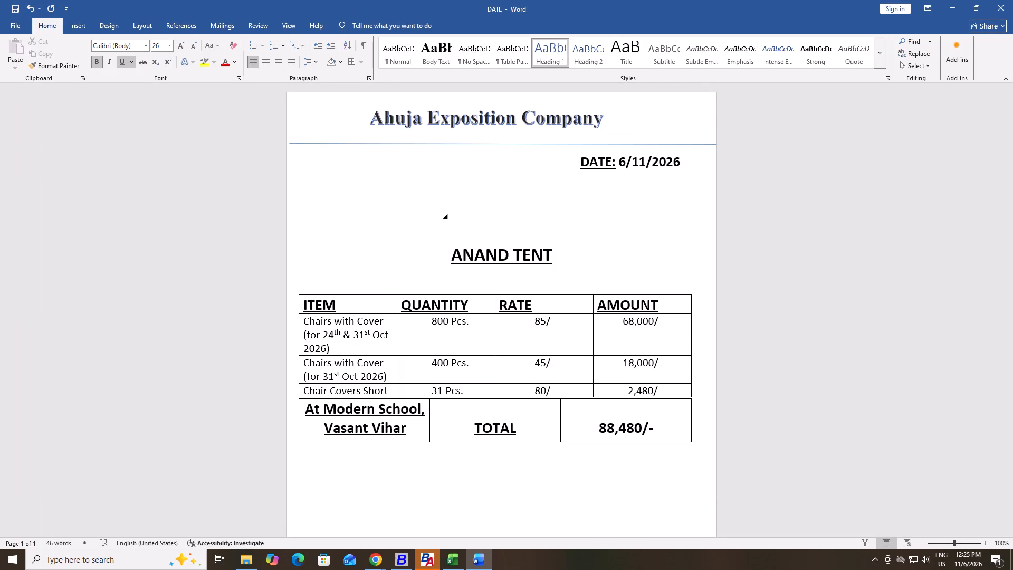
click(845, 331)
Review the layout of the whole quotation page, from the company header and date down to the tables and footer.
scroll(845, 331, down, 7)
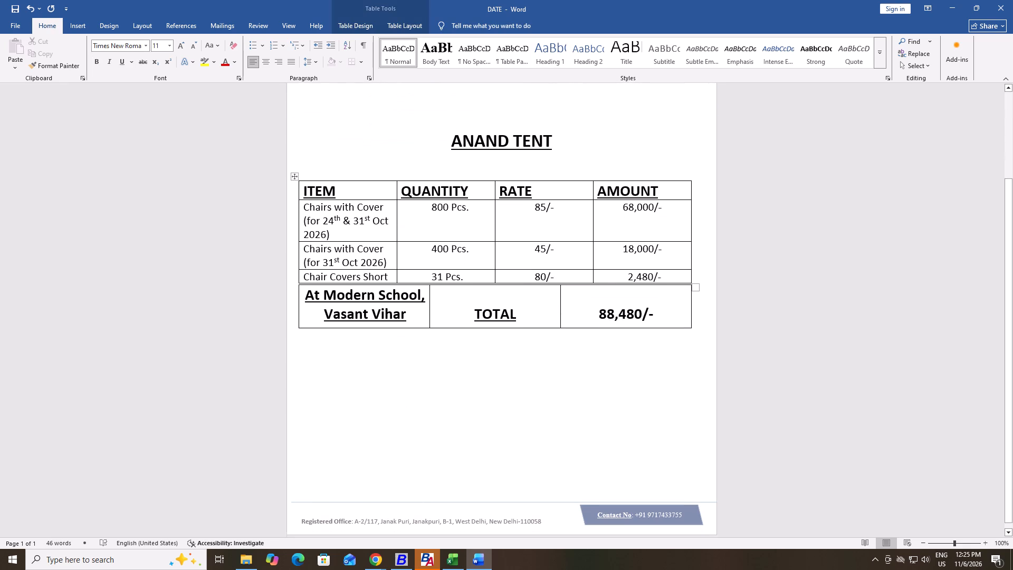
scroll(845, 331, down, 3)
scroll(974, 356, down, 2)
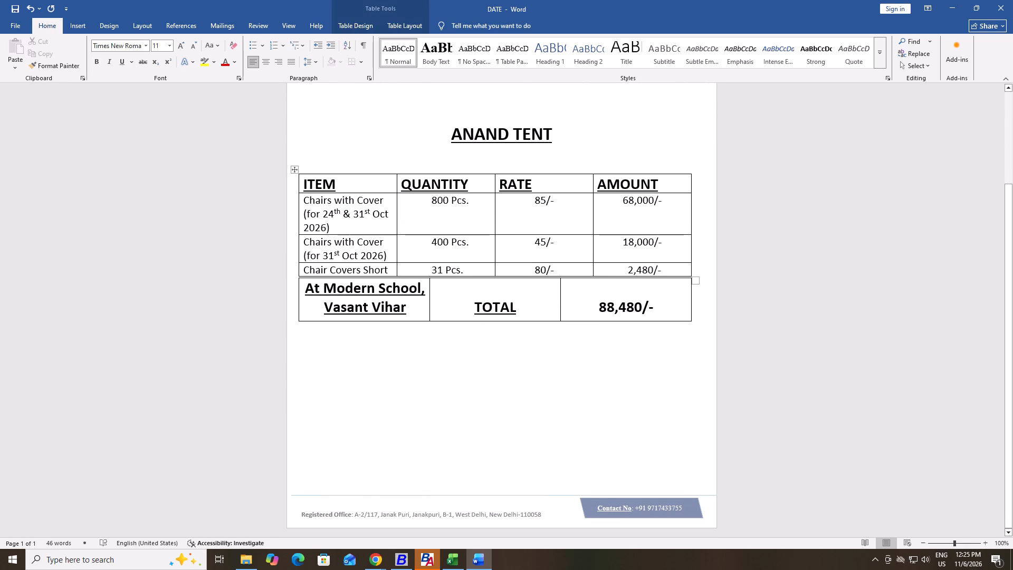
scroll(798, 429, up, 5)
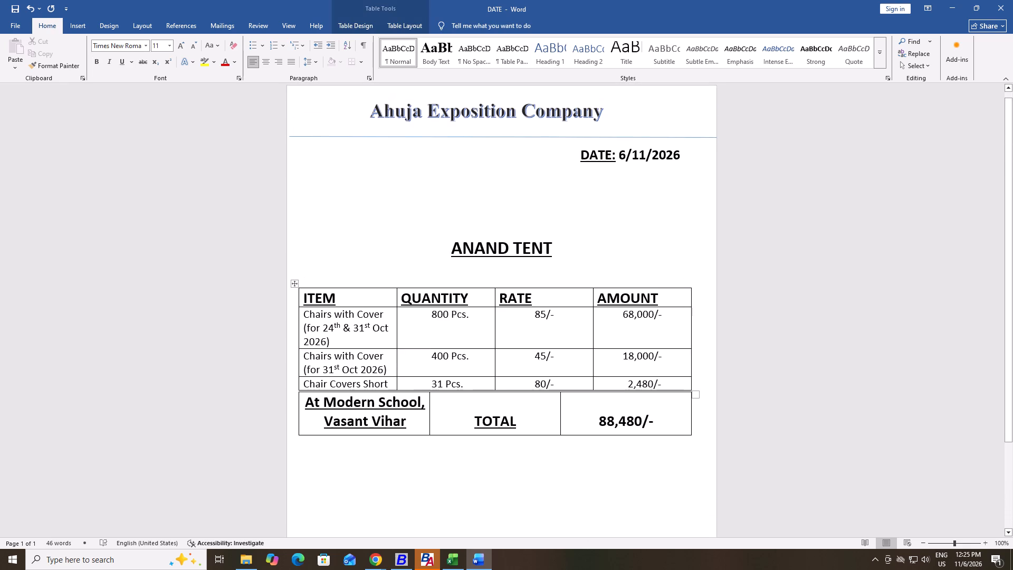
scroll(798, 429, up, 7)
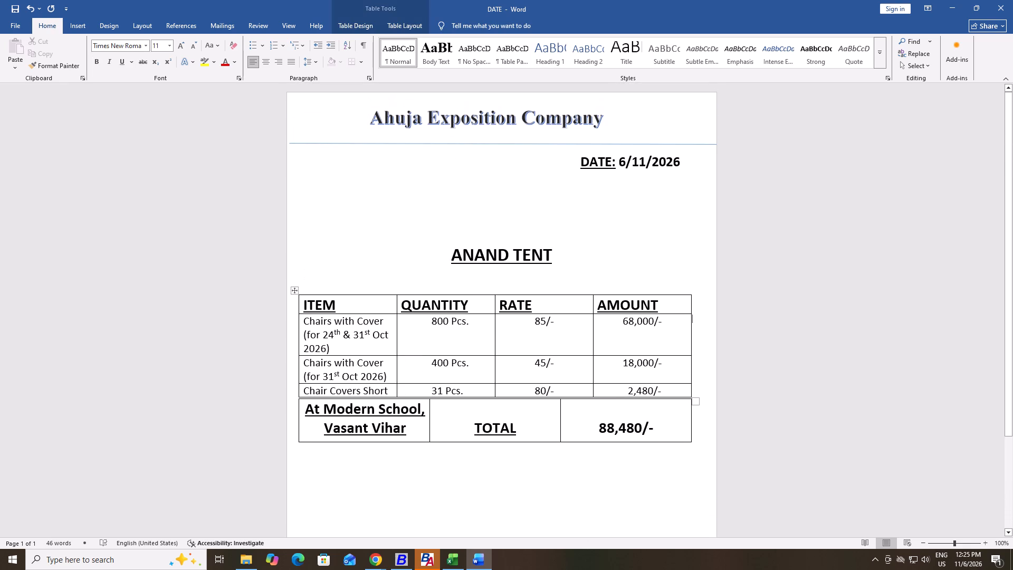
scroll(798, 429, up, 2)
Save the quotation document.
key(ctrl+s)
key(ctrl+s)
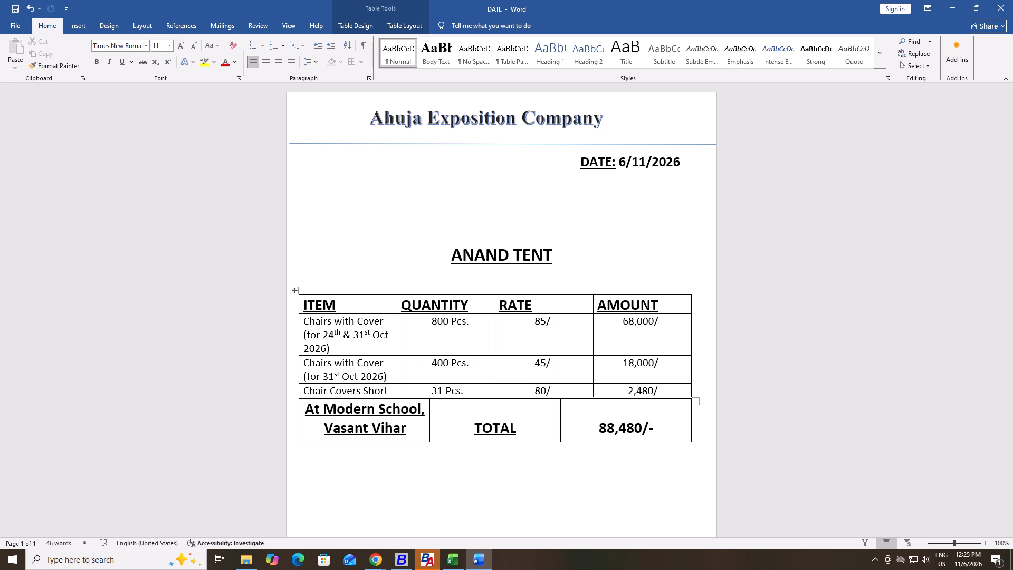
key(ctrl+s)
key(ctrl+s)
Insert a page break in the empty line below the TOTAL table to start a second page.
scroll(682, 368, down, 2)
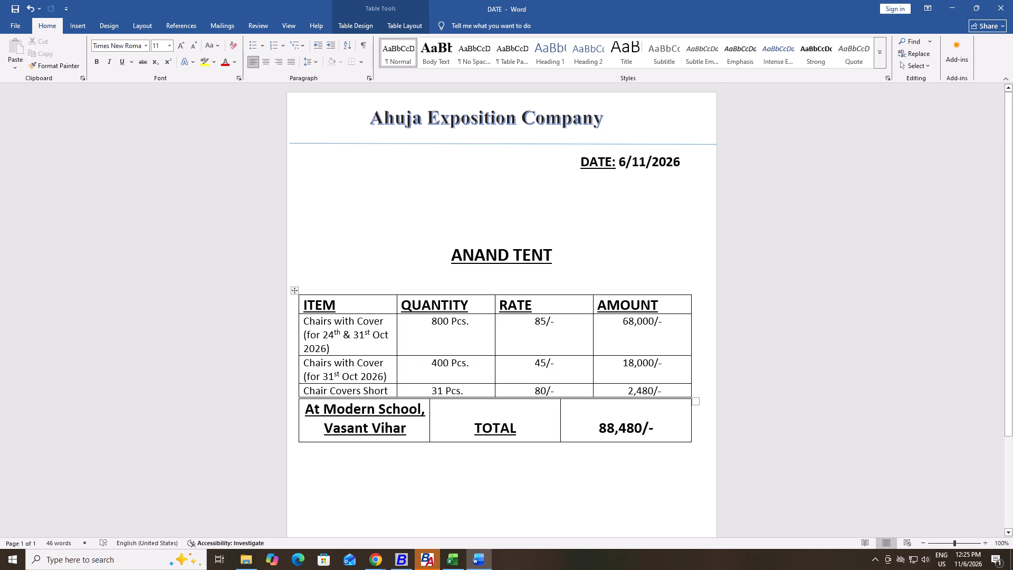
scroll(682, 368, down, 11)
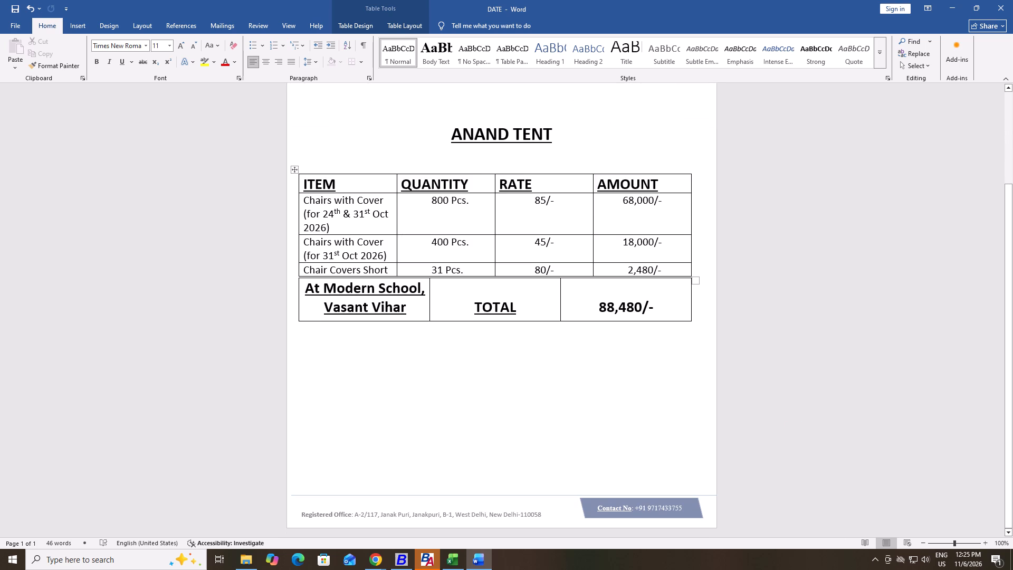
key(Down)
key(Down)
key(Down)
key(Down)
key(Down)
key(Down)
key(Down)
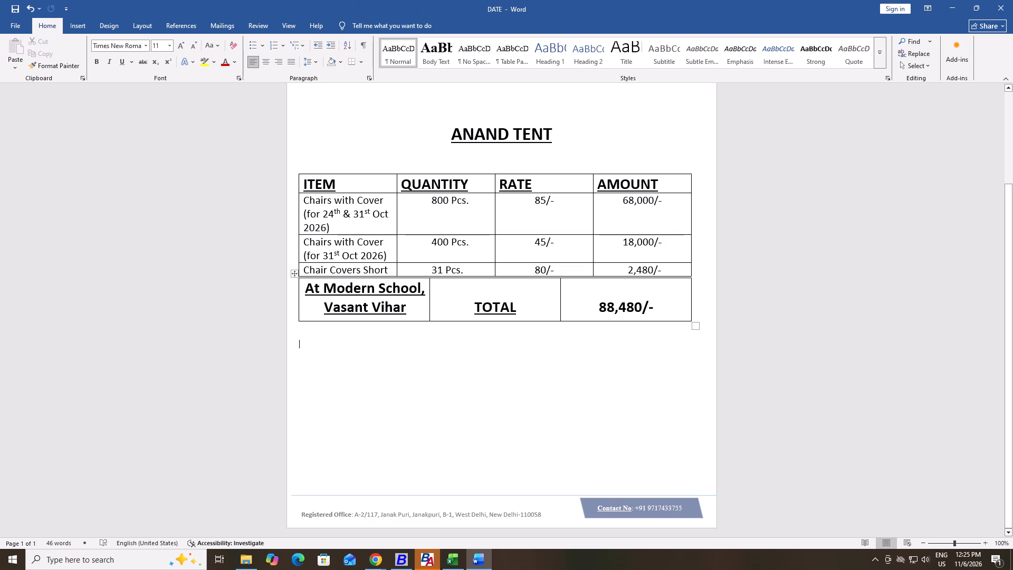
key(ctrl+Return)
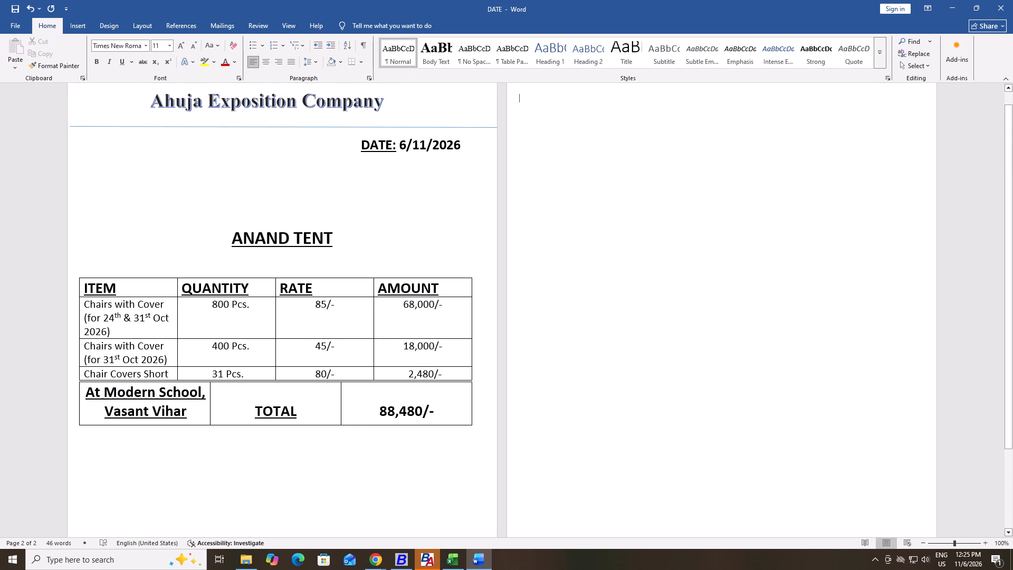
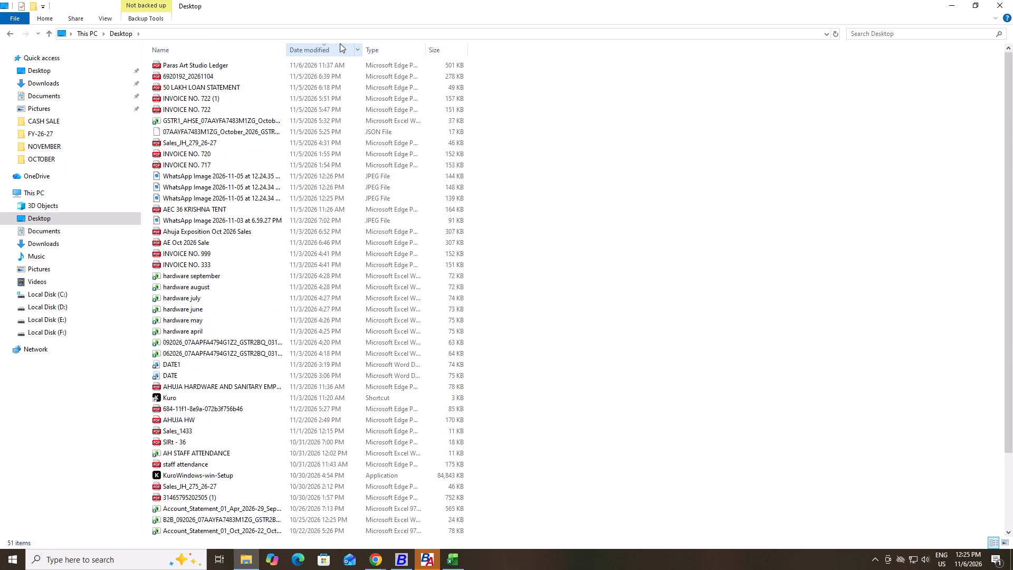
Look through the Desktop files and the AHUJA EXPOSITION CO folder inside New folder, and return to the Desktop.
scroll(341, 269, down, 5)
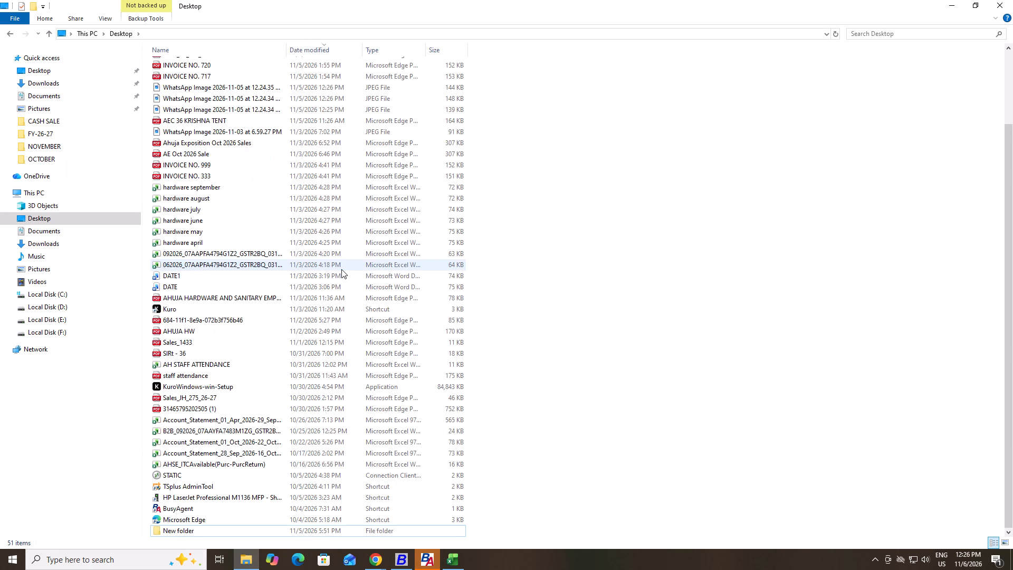
scroll(341, 269, down, 4)
scroll(341, 269, up, 6)
scroll(341, 269, down, 5)
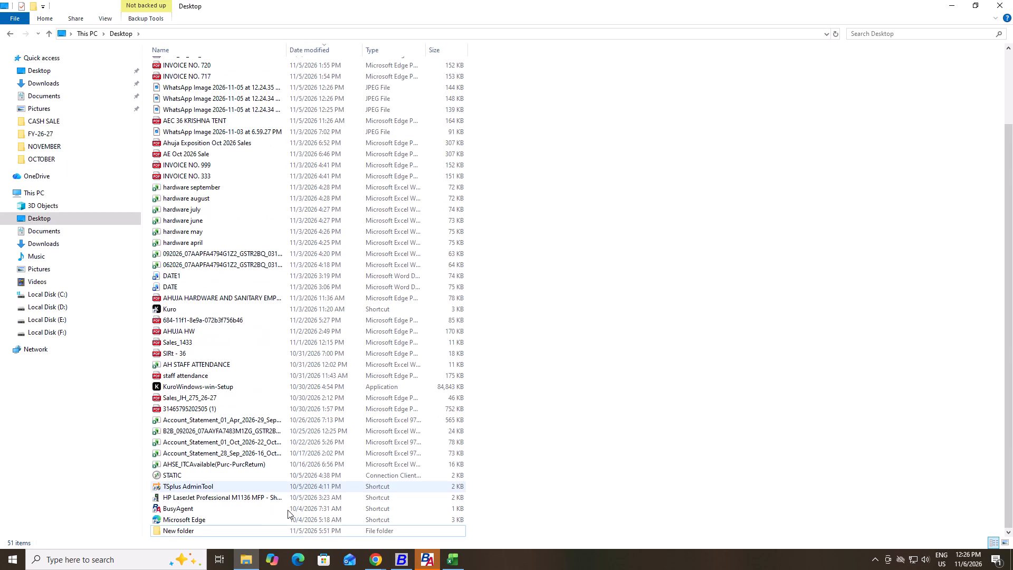
scroll(261, 541, down, 1)
double_click(211, 533)
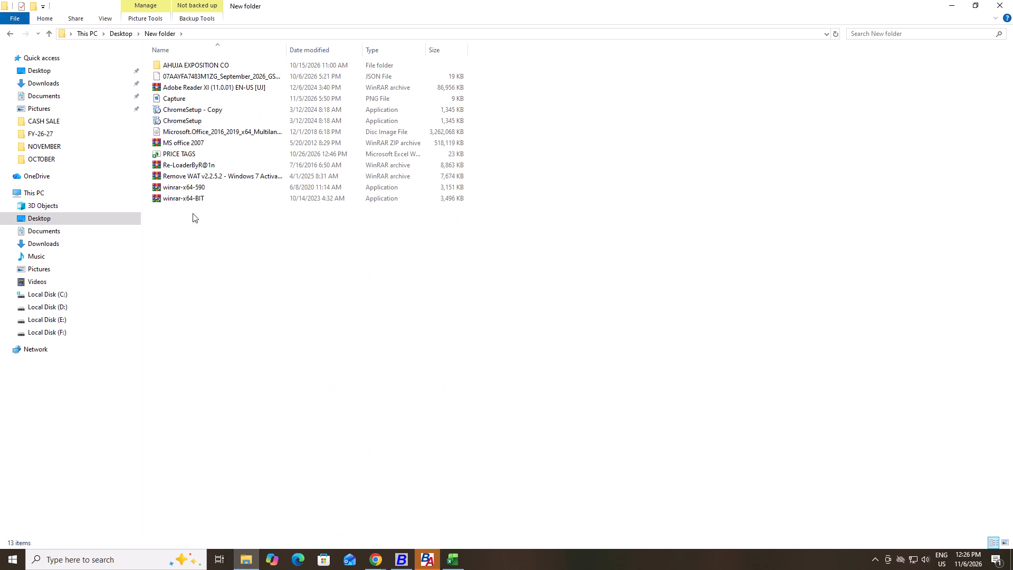
double_click(227, 68)
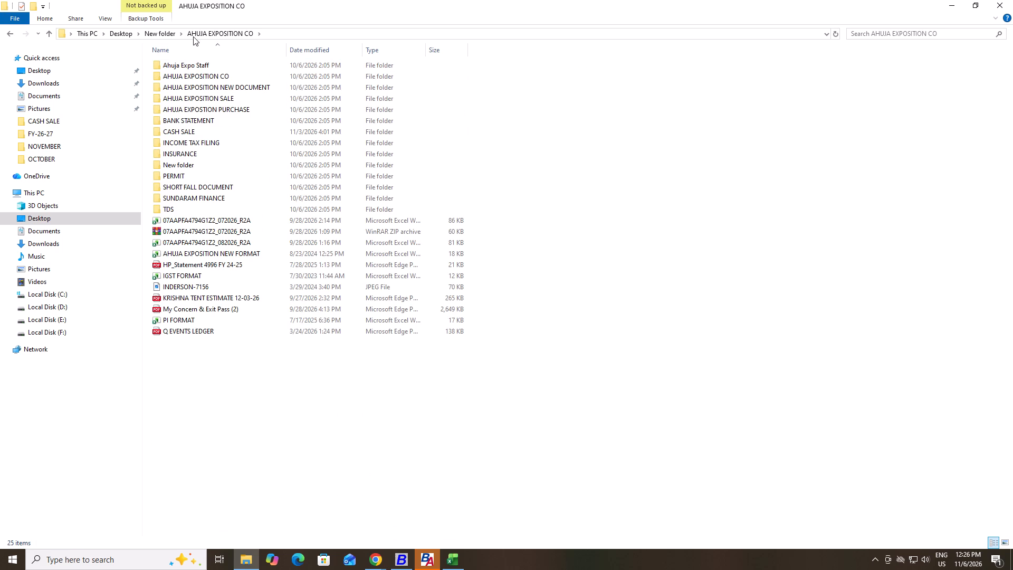
click(163, 33)
click(119, 32)
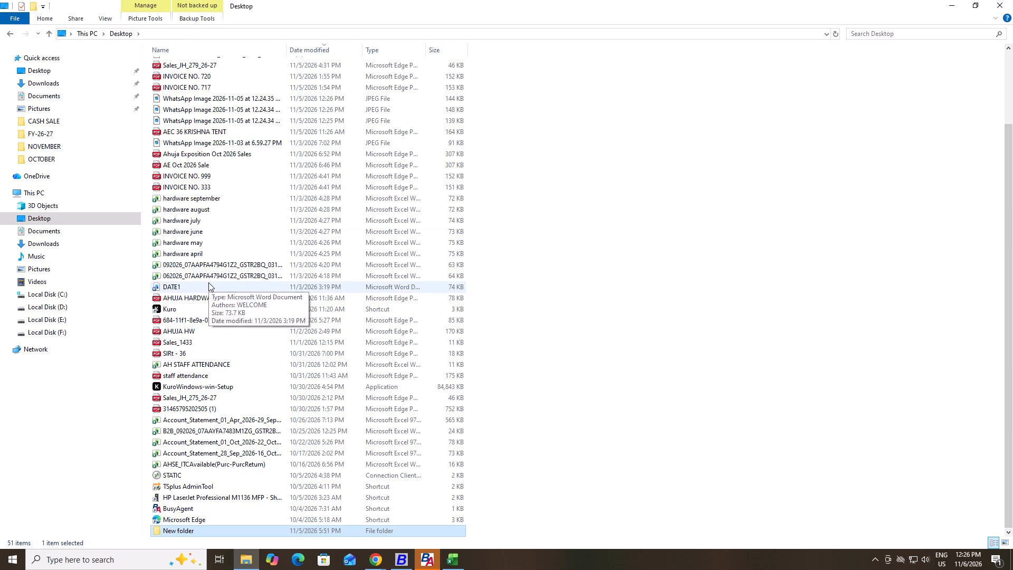
Open the DATE1 document from the Desktop in Word to check its contents, and close it.
double_click(208, 282)
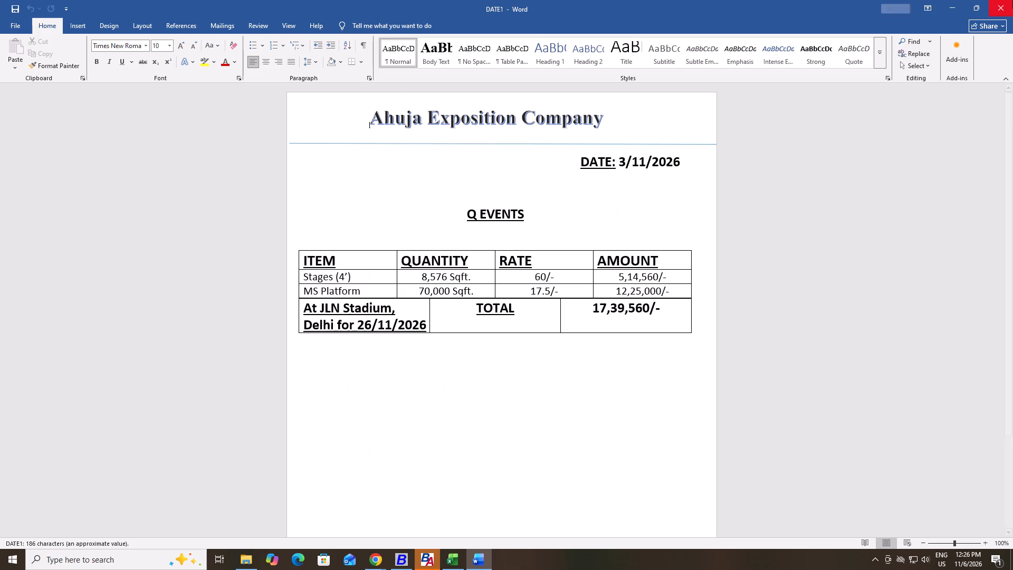
click(1012, 0)
Open the DATE document from the Desktop in Word to check the saved quotation, and close it.
scroll(347, 358, down, 3)
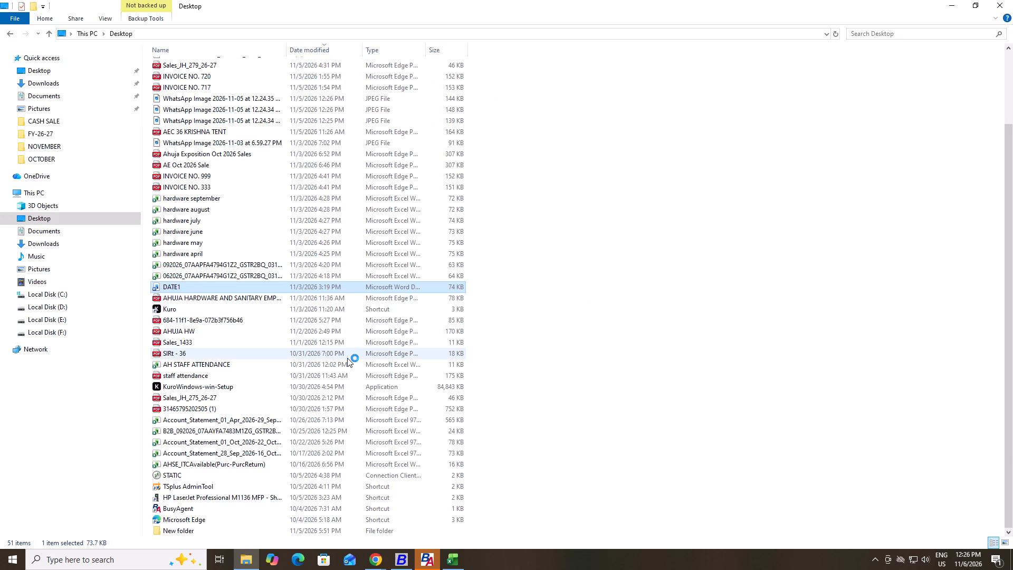
scroll(347, 358, up, 8)
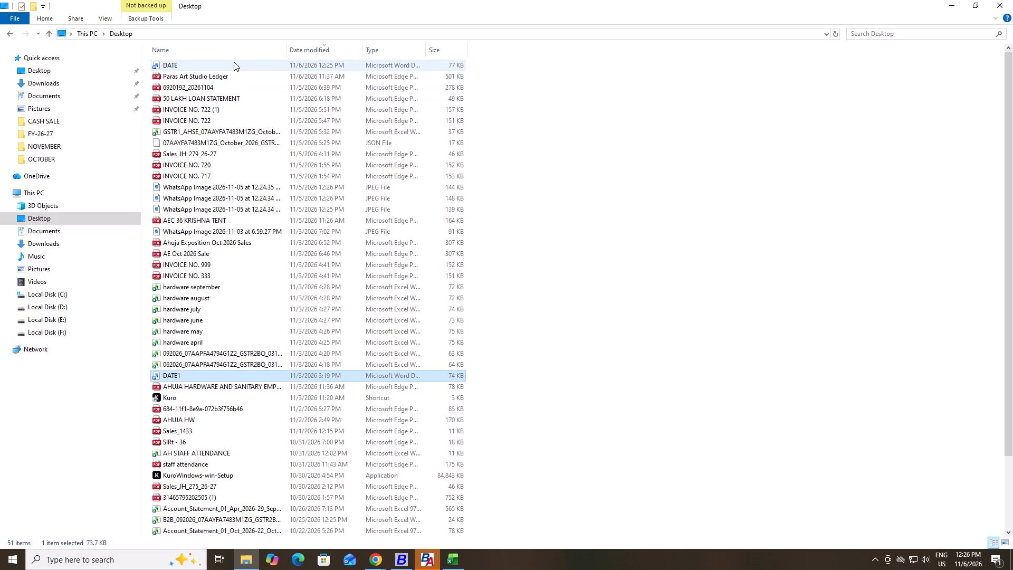
double_click(234, 62)
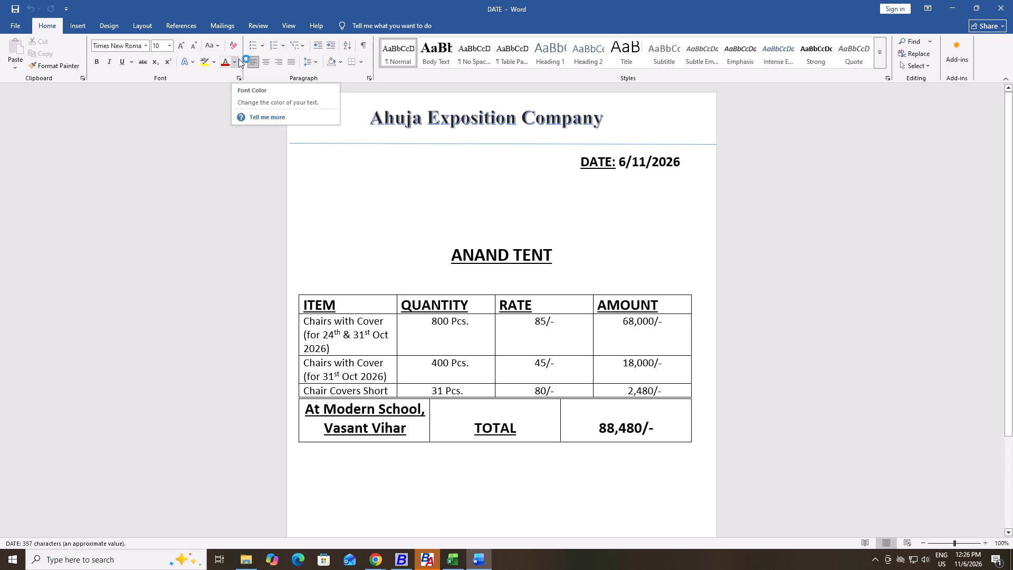
click(1012, 0)
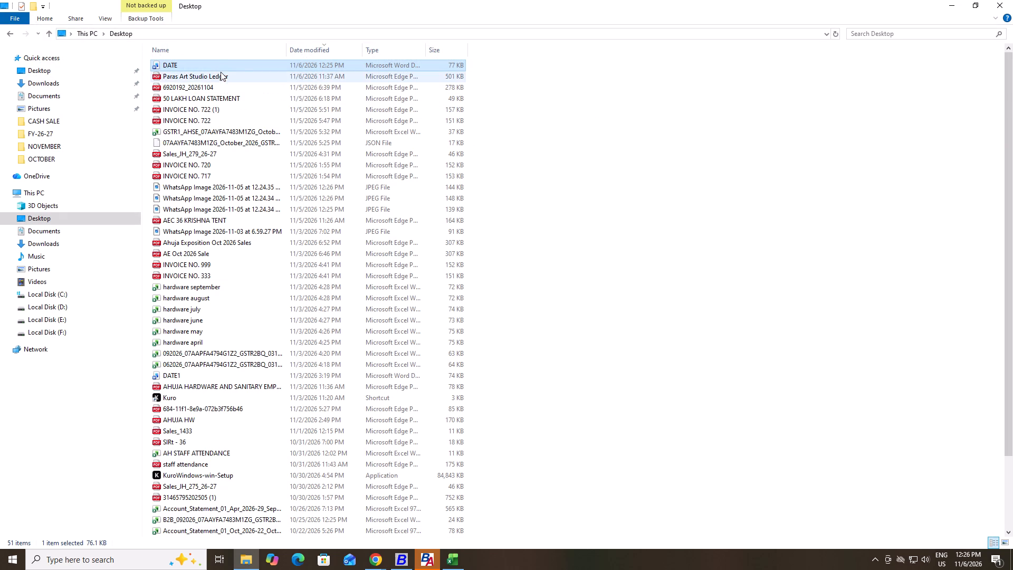
Open the DATE1 document from the Desktop in Word again.
click(667, 260)
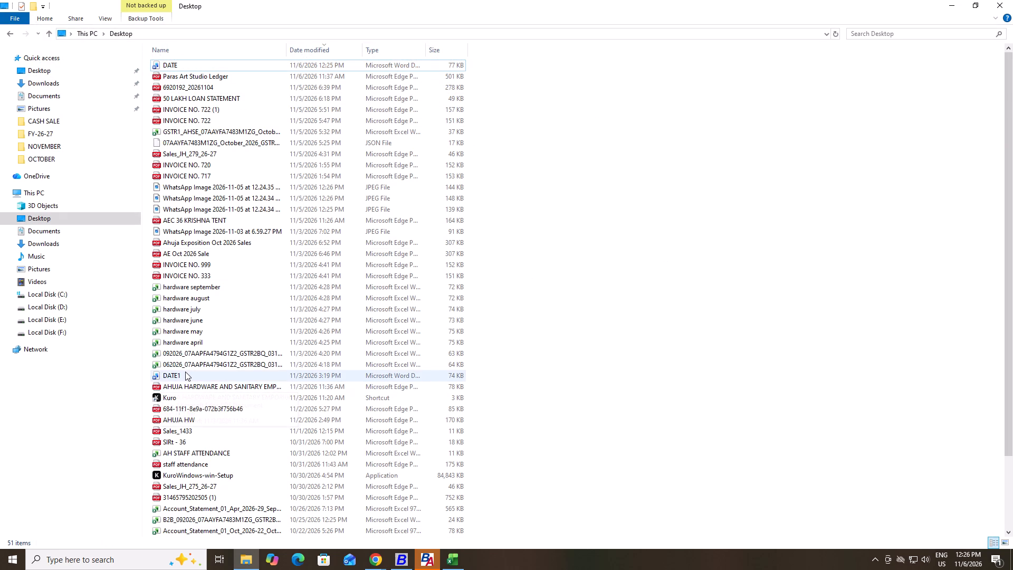
double_click(185, 372)
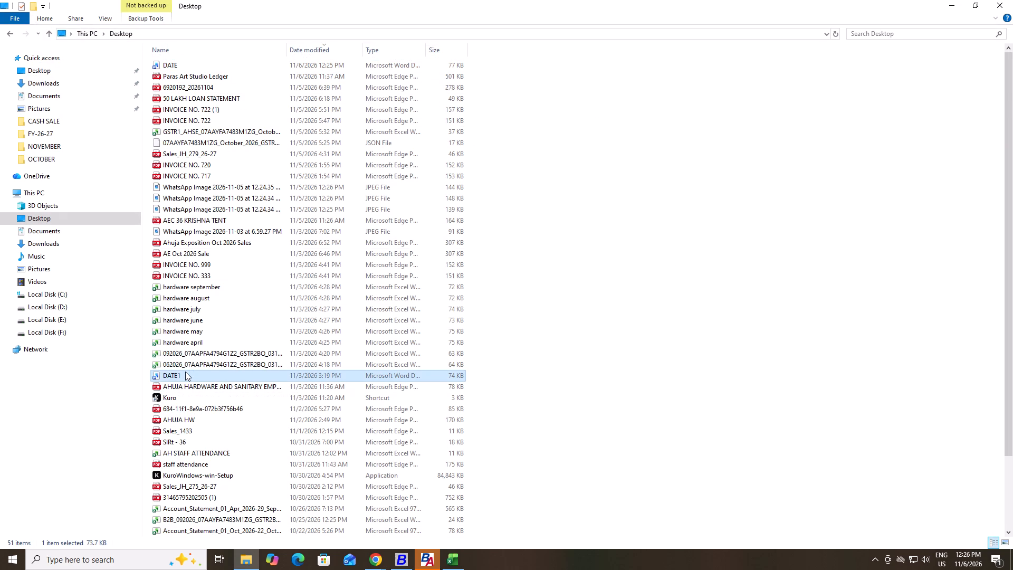
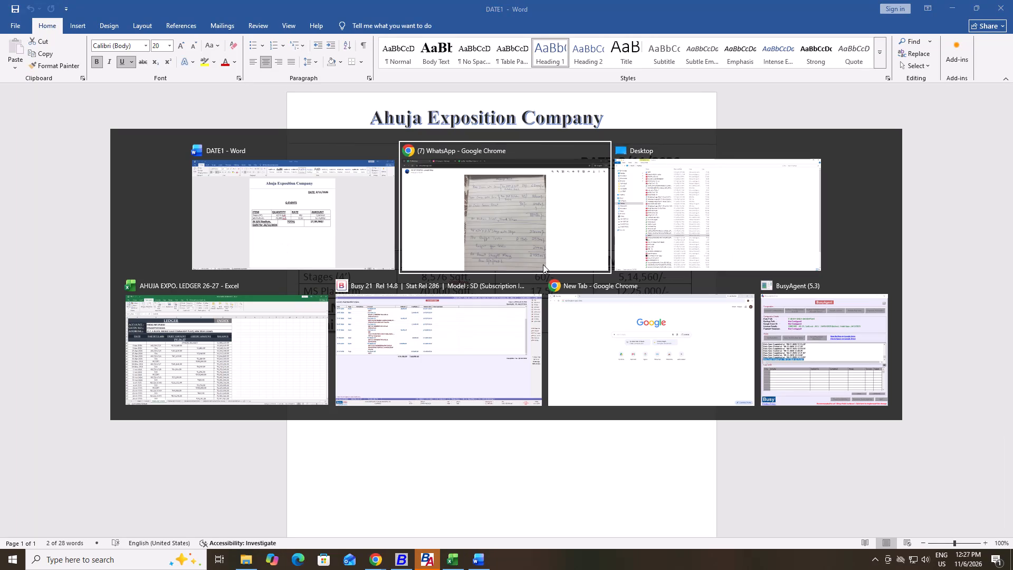
Replace the client name heading above the item table in DATE1 with ANAND TENT.
key(alt+Left)
key(BackSpace)
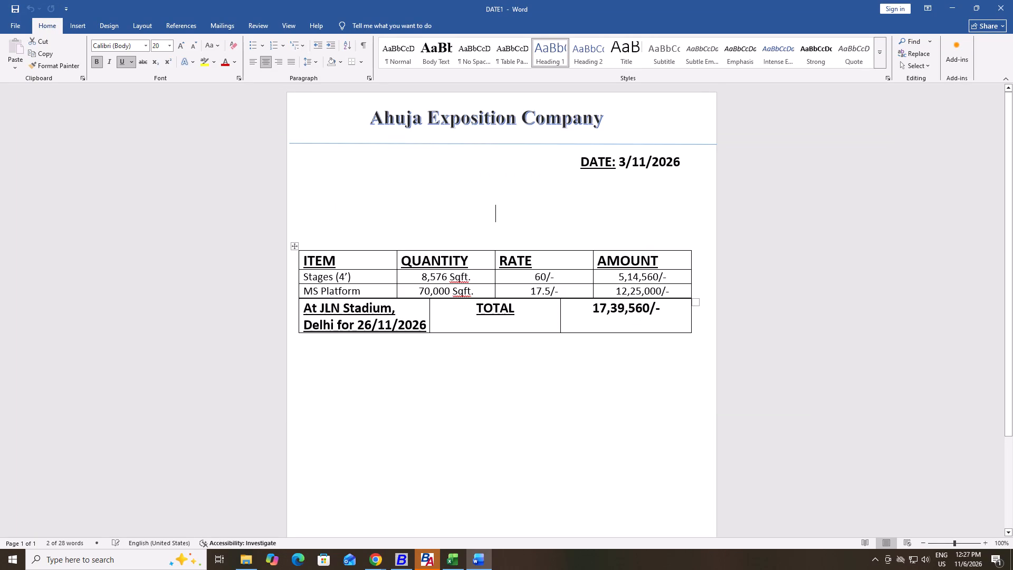
text(An)
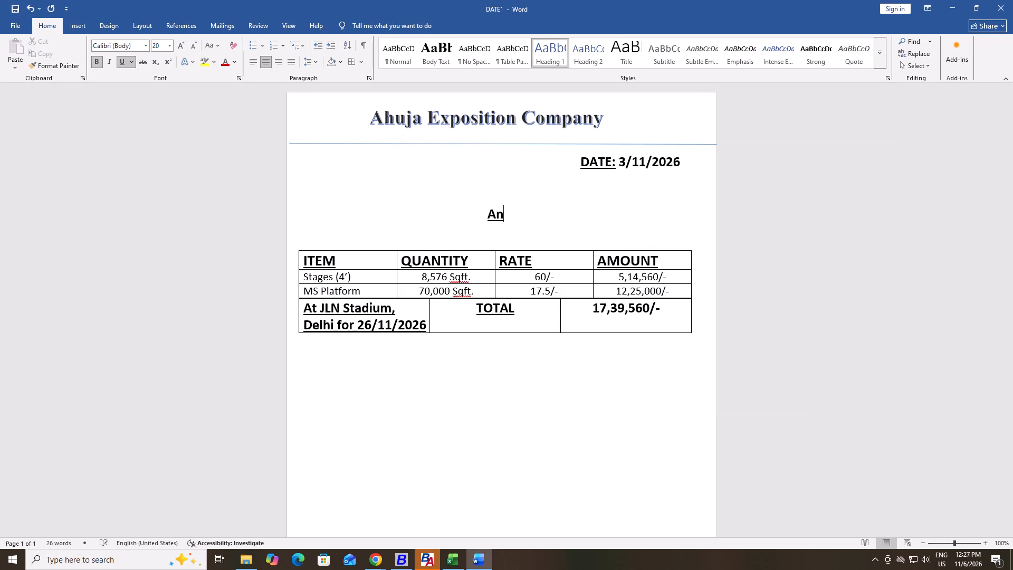
key(BackSpace)
text(NAN D)
key(BackSpace)
key(BackSpace)
text(D)
key(space)
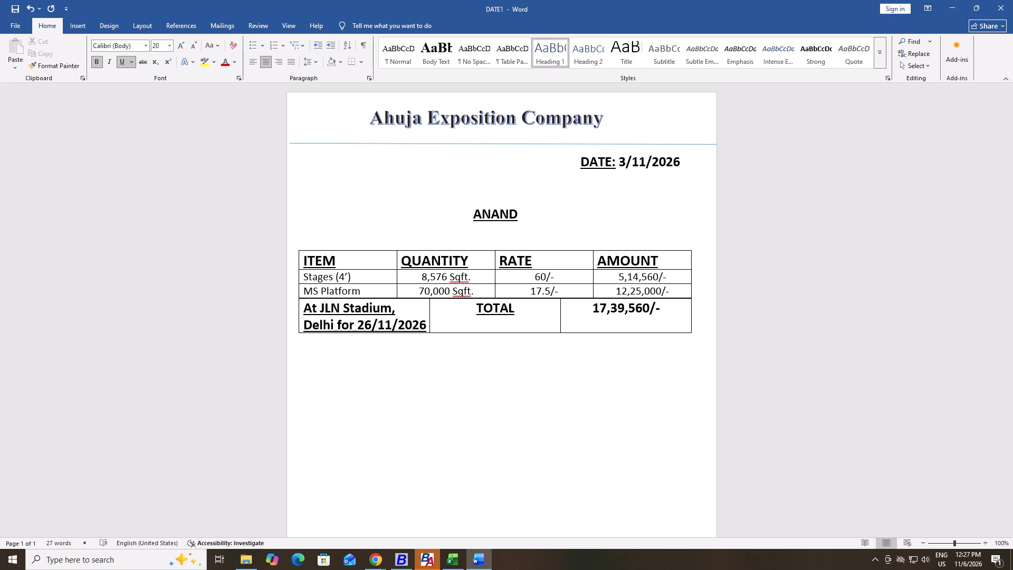
text(TENT)
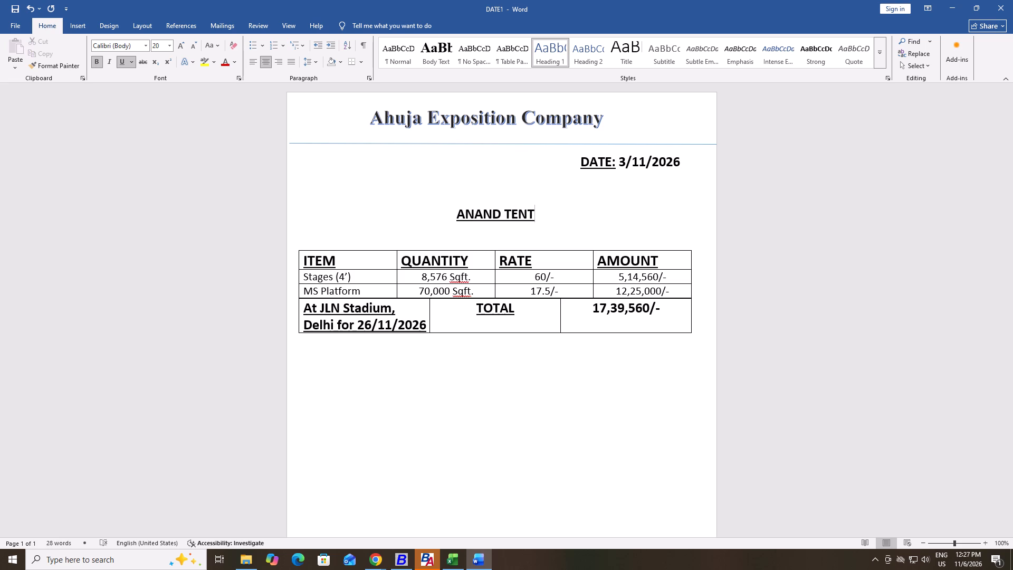
Select the Stages (4') entry in the first item row of the quotation table.
click(360, 277)
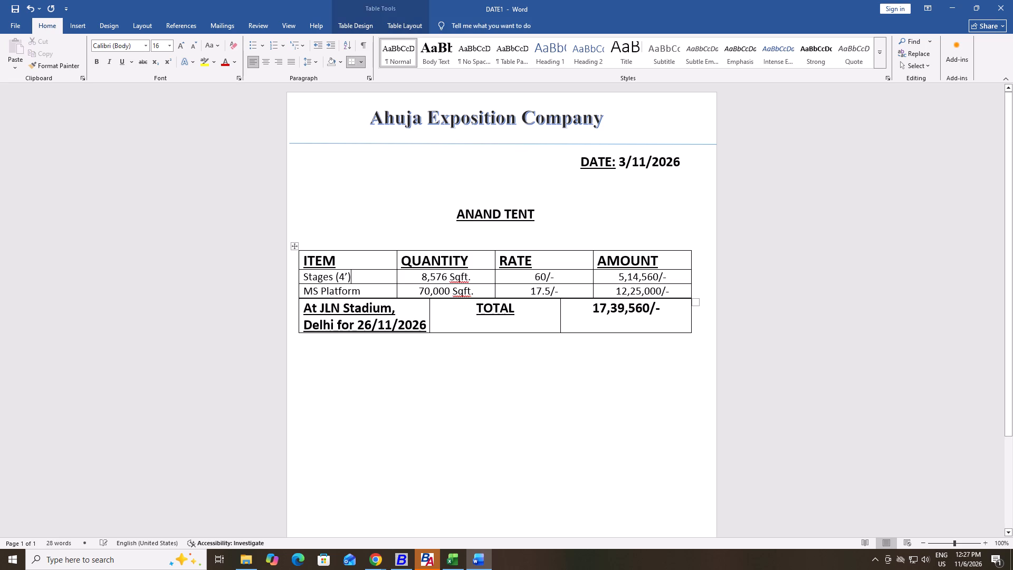
key(ctrl+shift+Left)
key(ctrl+shift+Left)
key(ctrl+shift+Left)
key(ctrl+shift+Left)
key(ctrl+shift+Left)
key(ctrl+shift+Right)
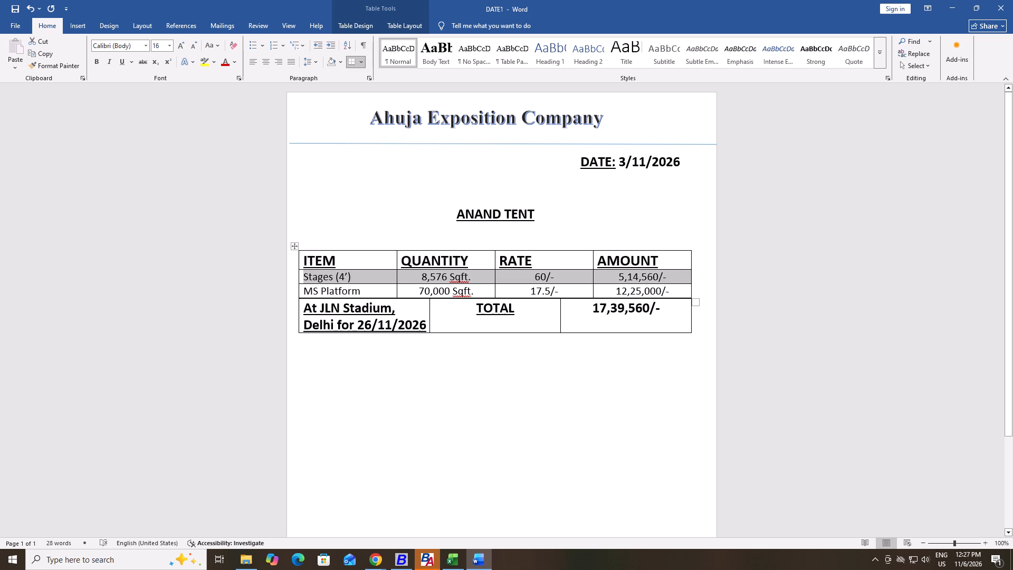
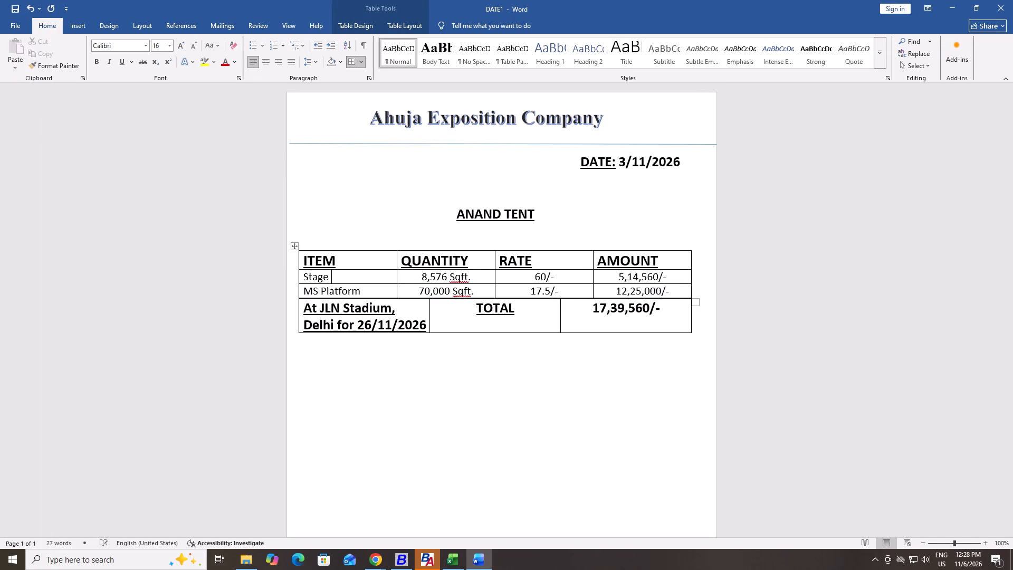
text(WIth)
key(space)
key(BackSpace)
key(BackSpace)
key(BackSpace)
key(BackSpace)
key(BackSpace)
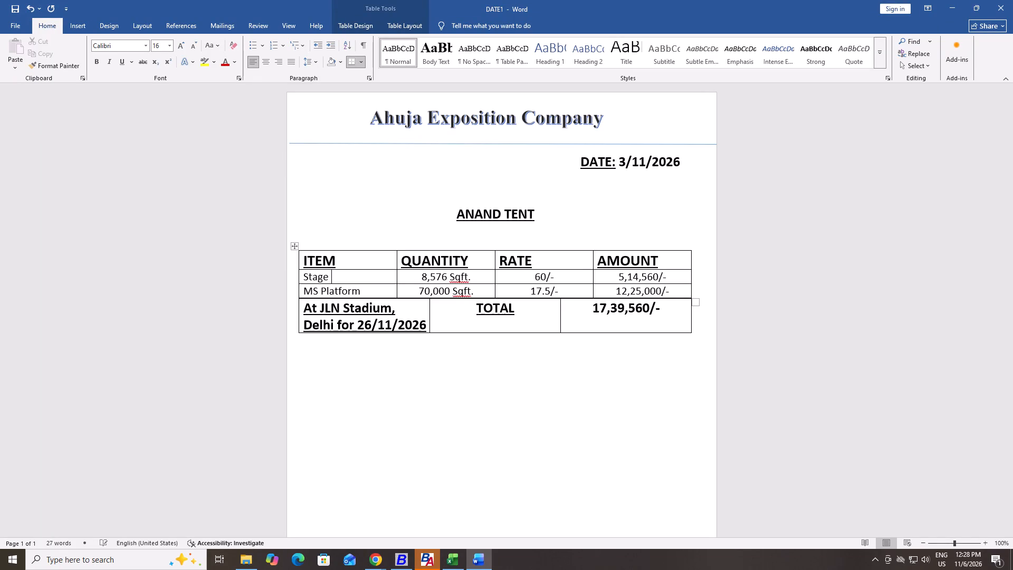
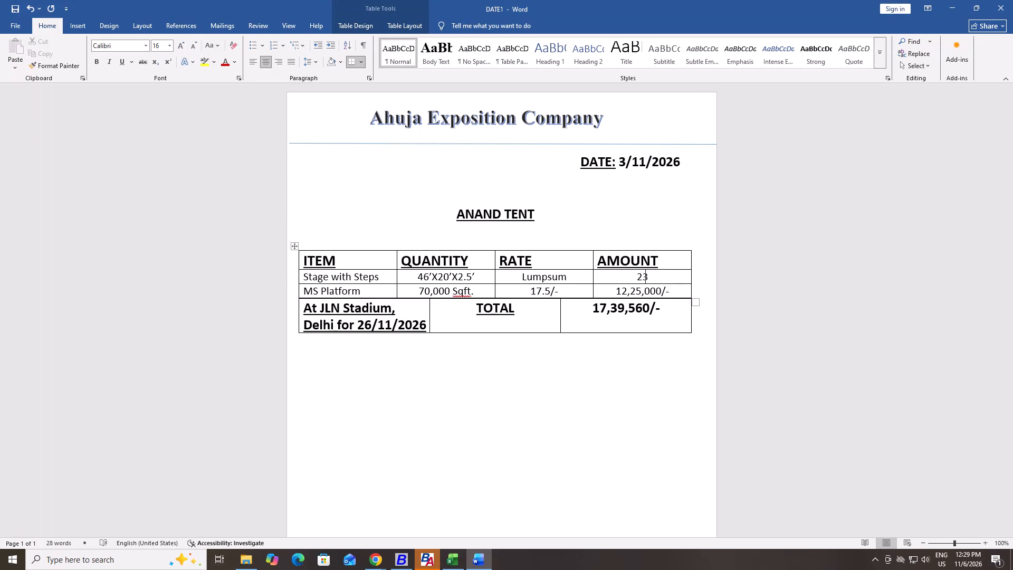
Complete the Stage with Steps amount as 23,000/-.
text(,000/-)
Move the insertion point from the amount back through the MS Platform row to edit its entries.
key(Down)
key(Left)
key(Left)
key(Left)
key(Left)
key(Left)
key(Left)
key(Left)
key(Left)
key(Left)
key(Left)
key(Left)
key(Left)
key(Left)
key(Left)
key(Left)
key(Left)
key(Left)
key(Left)
key(Left)
key(Left)
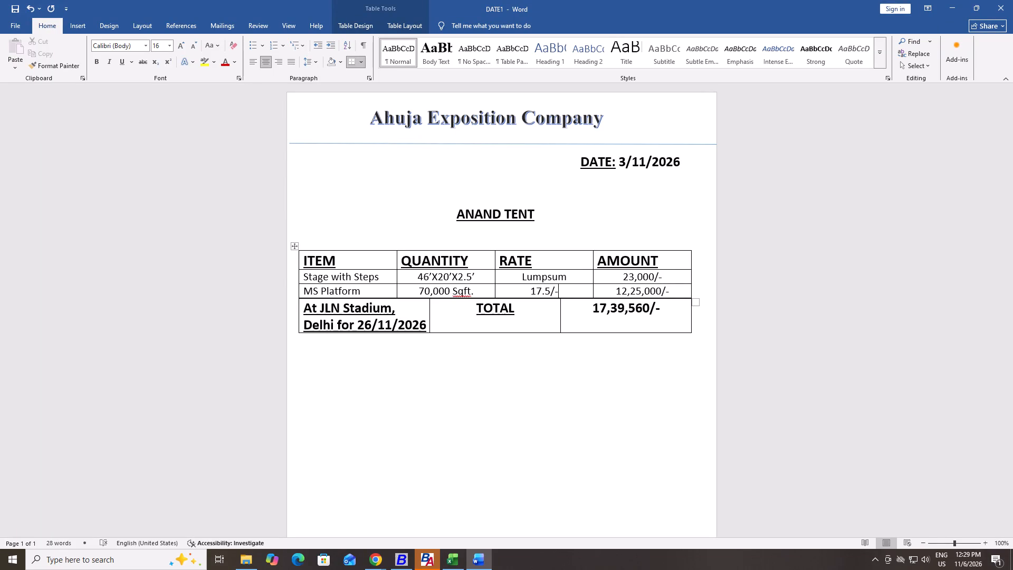
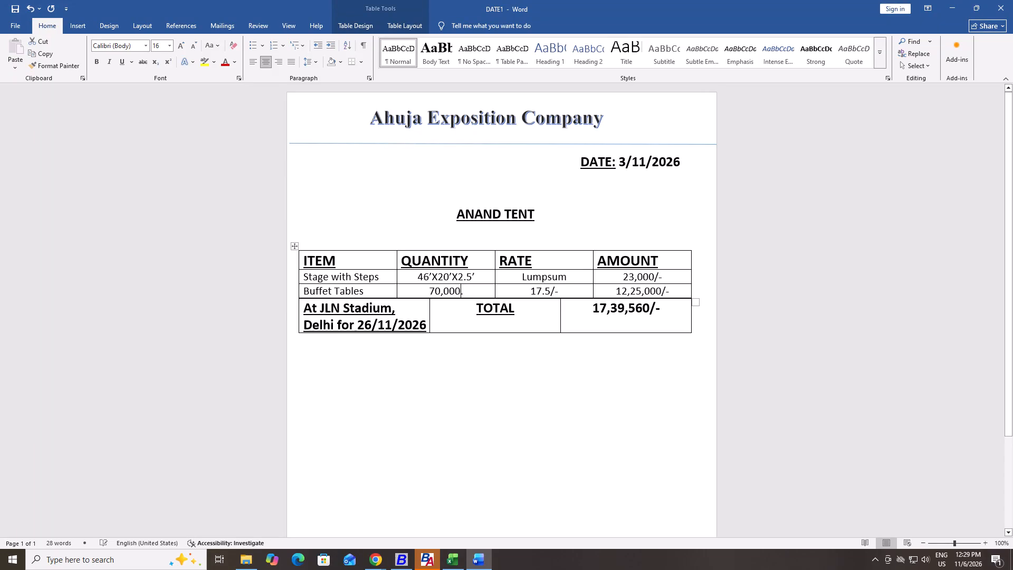
Replace the Buffet Tables quantity in the quotation table with 70 Pcs., keeping a space between number and unit.
key(BackSpace)
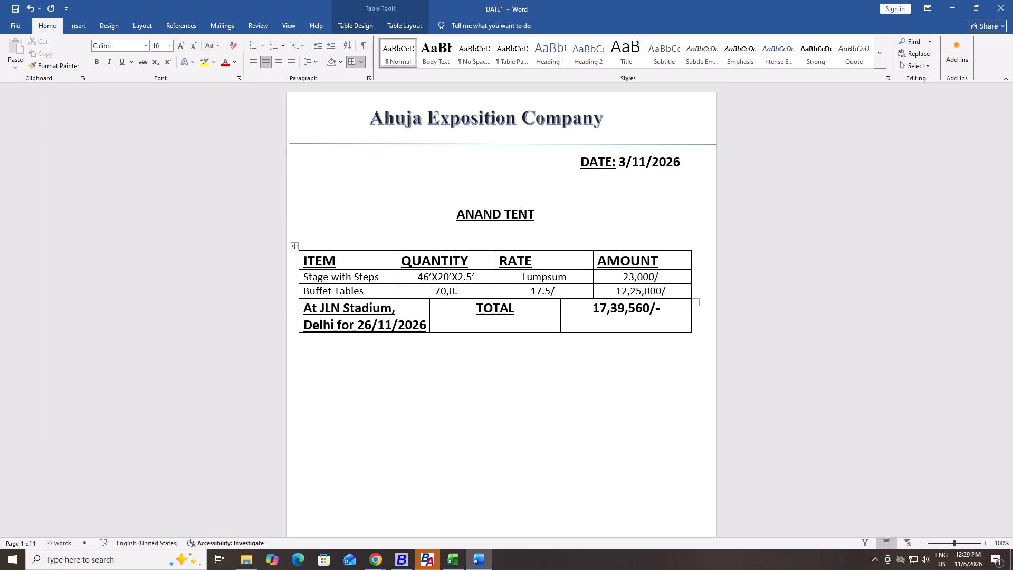
key(BackSpace)
key(Left)
key(Right)
key(BackSpace)
text(Pcs)
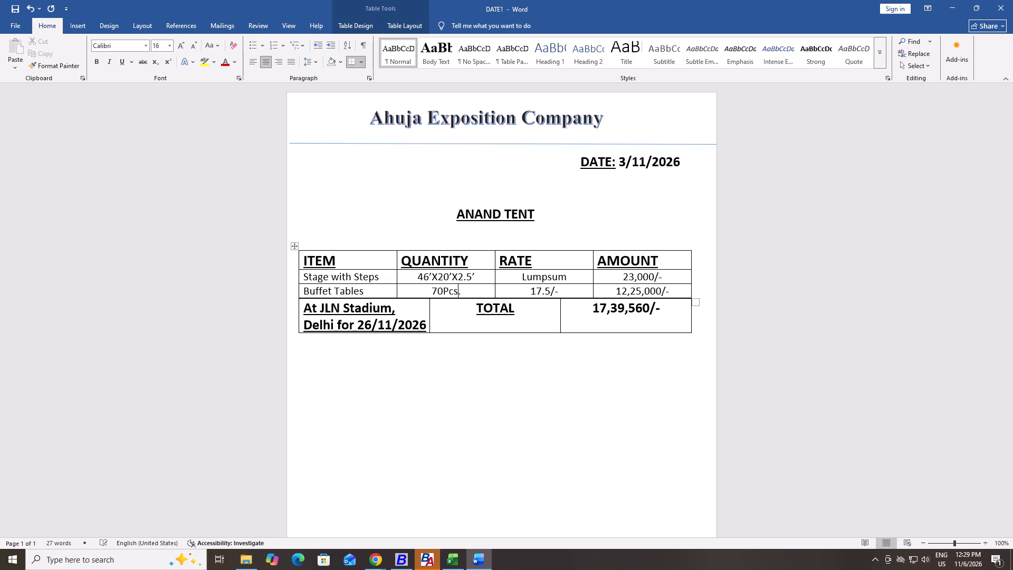
key(Left)
key(Left)
key(Left)
key(space)
key(Left)
key(Left)
key(Left)
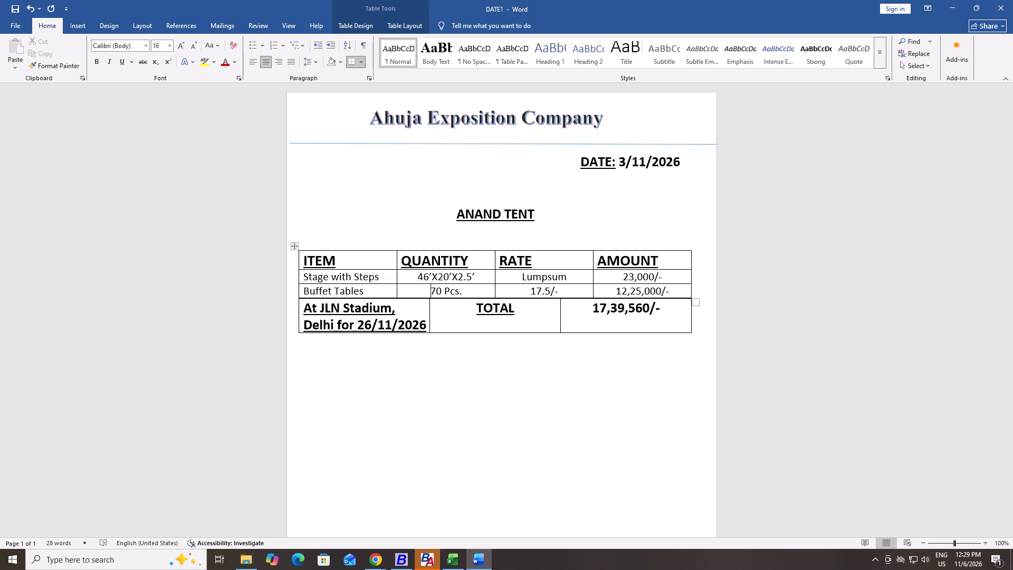
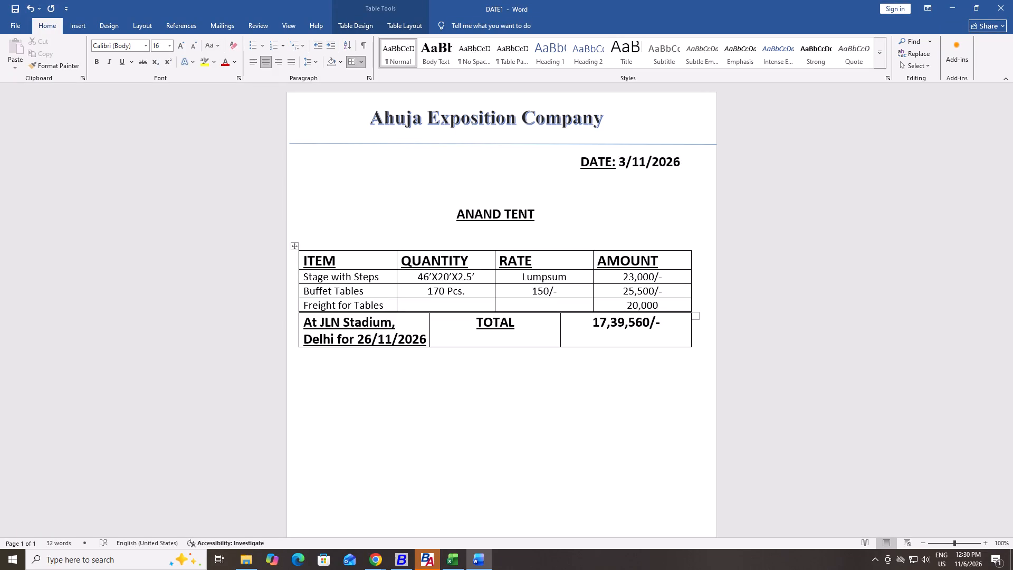
Enter a dash as the rate in the Freight for Tables row, and go to that row's empty quantity cell.
key(minus)
key(Left)
key(Left)
key(Left)
key(Right)
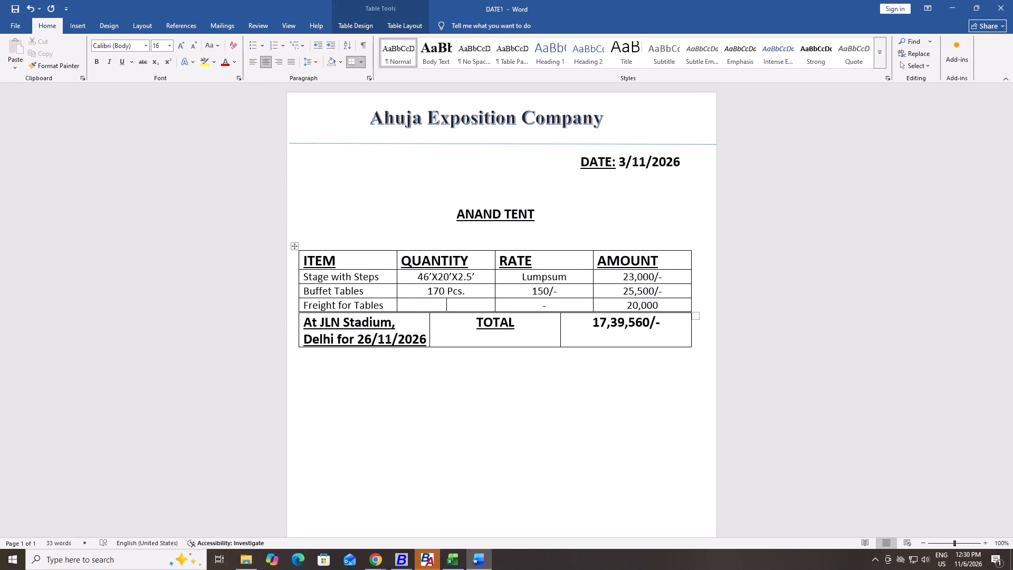
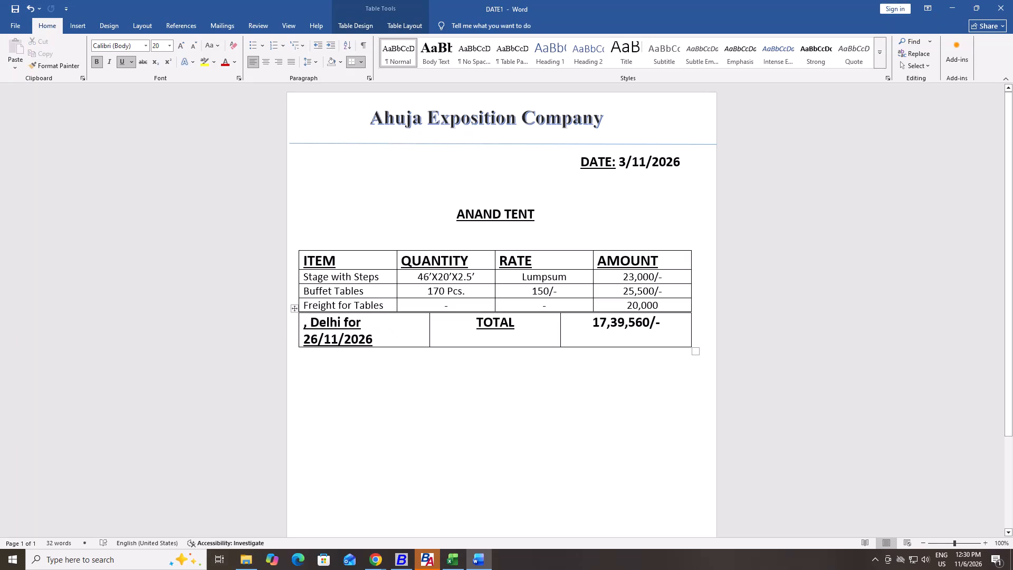
Undo the last text deletion in the venue and date cell of the TOTAL row.
key(ctrl+z)
key(Right)
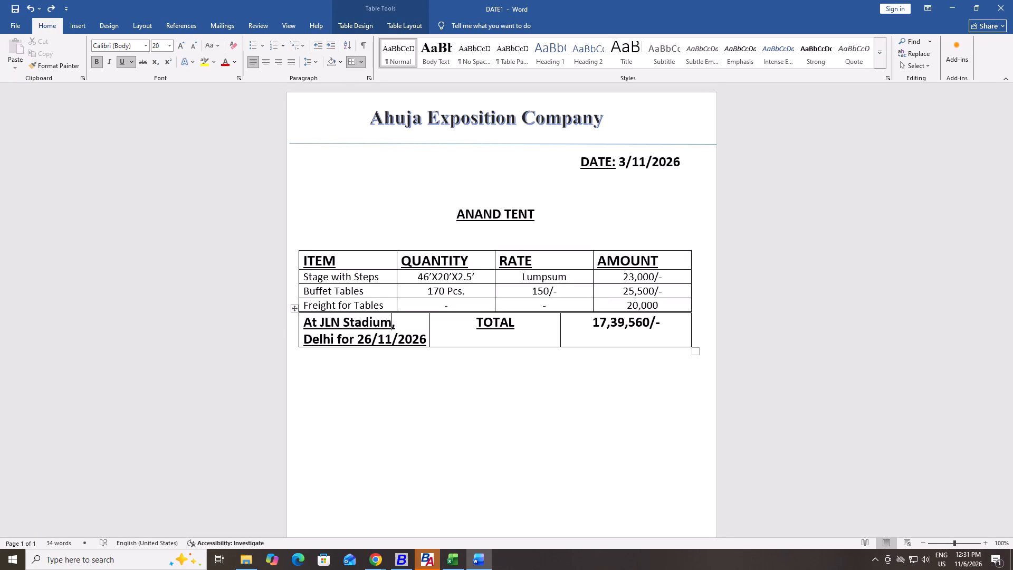
Change the venue name after "At" in the TOTAL row's first cell to "Amrit Shergill Marg".
key(ctrl+shift+Left)
key(ctrl+shift+Left)
key(BackSpace)
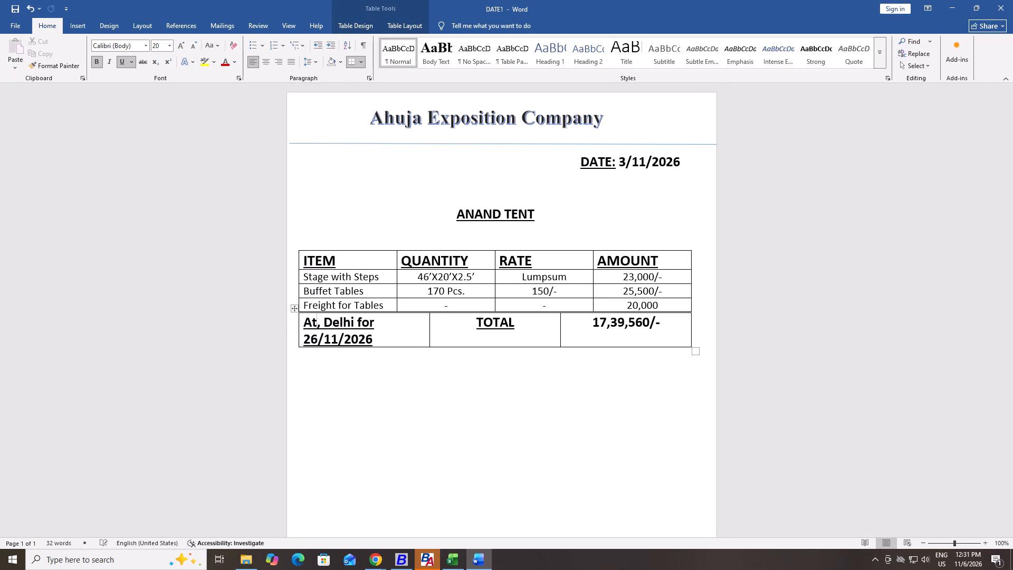
key(shift+space)
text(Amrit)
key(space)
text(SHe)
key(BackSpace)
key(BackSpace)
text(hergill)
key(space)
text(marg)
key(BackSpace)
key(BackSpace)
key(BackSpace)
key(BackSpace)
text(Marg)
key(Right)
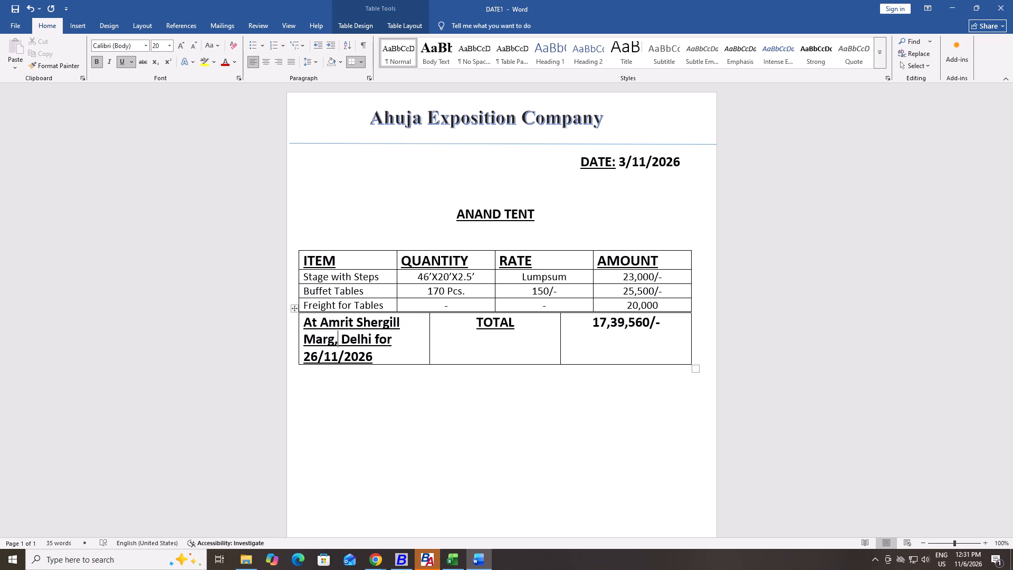
Select the word "Delhi" following the venue name in the TOTAL row's first cell.
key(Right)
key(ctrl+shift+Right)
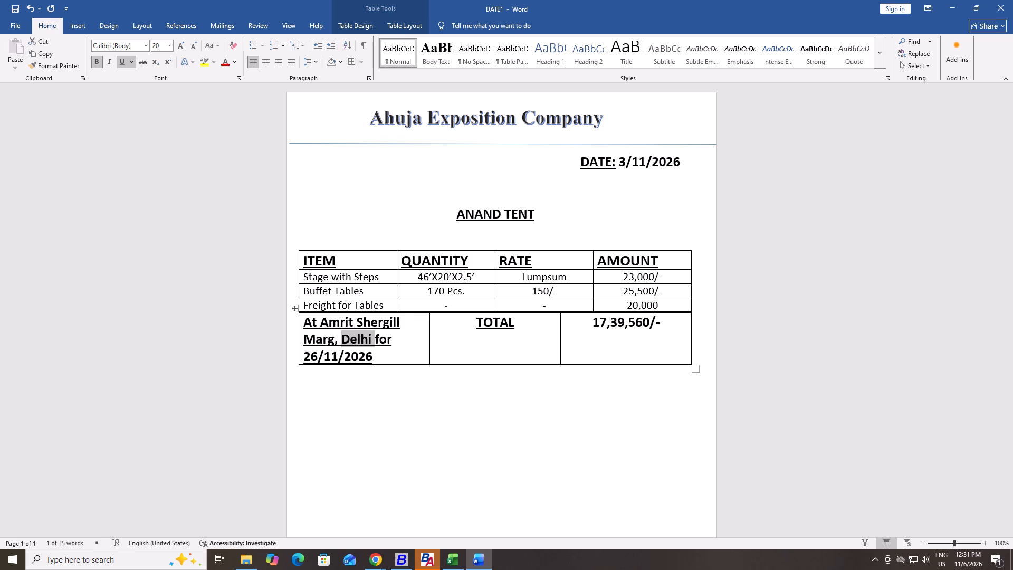
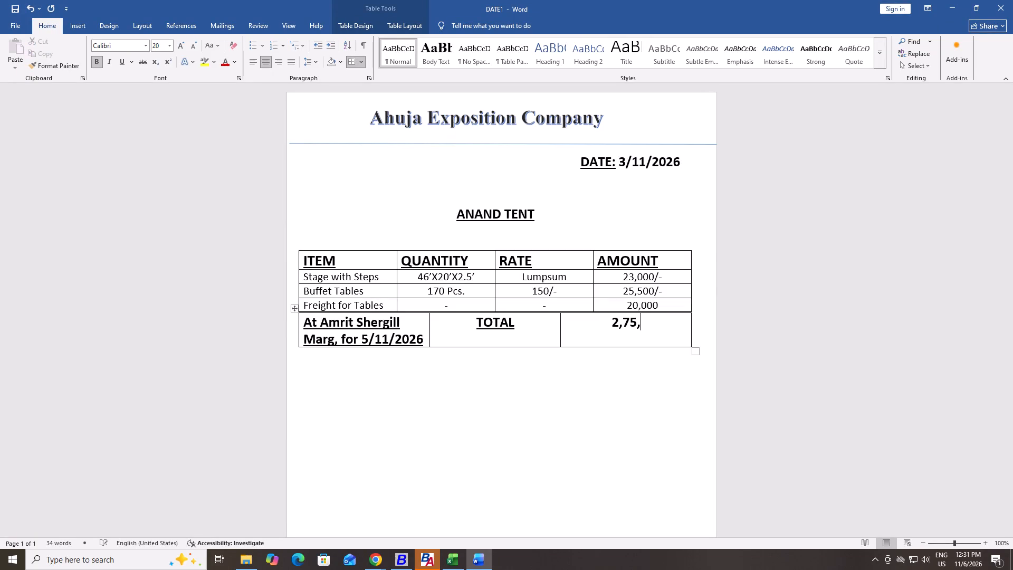
Complete the amount in the TOTAL row's last cell as 2,75,500/-.
text(500/-)
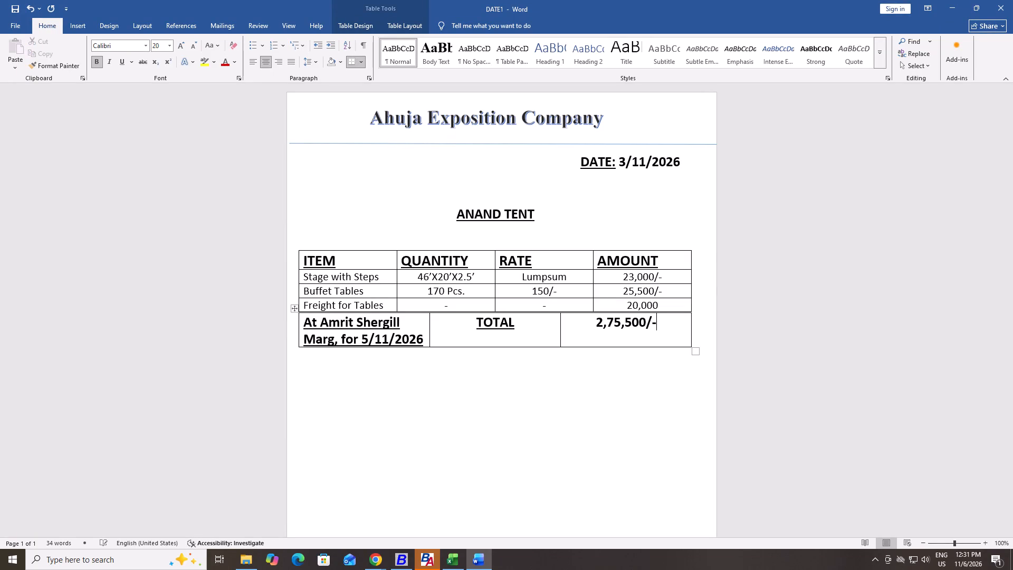
key(Left)
key(Left)
key(Left)
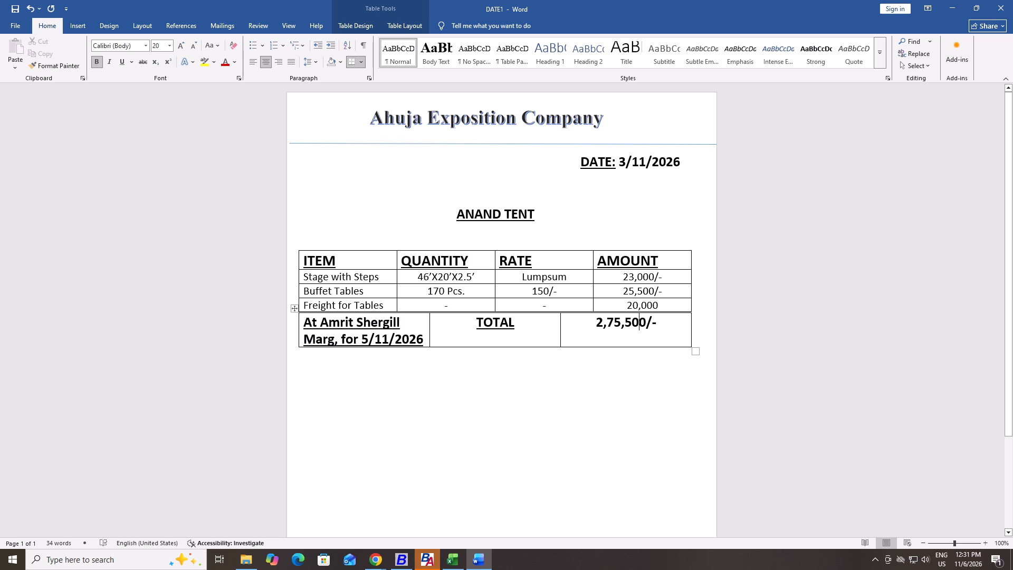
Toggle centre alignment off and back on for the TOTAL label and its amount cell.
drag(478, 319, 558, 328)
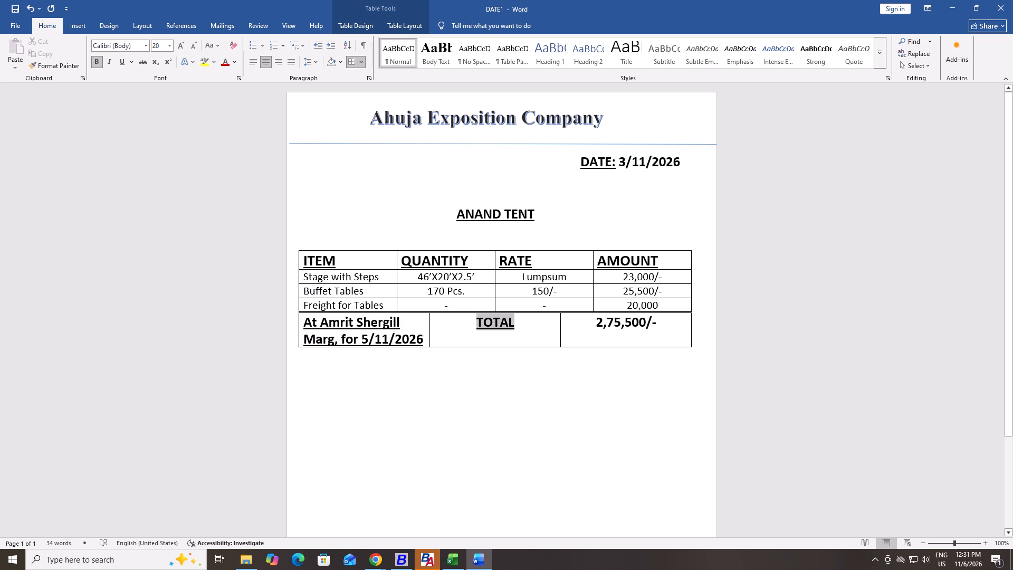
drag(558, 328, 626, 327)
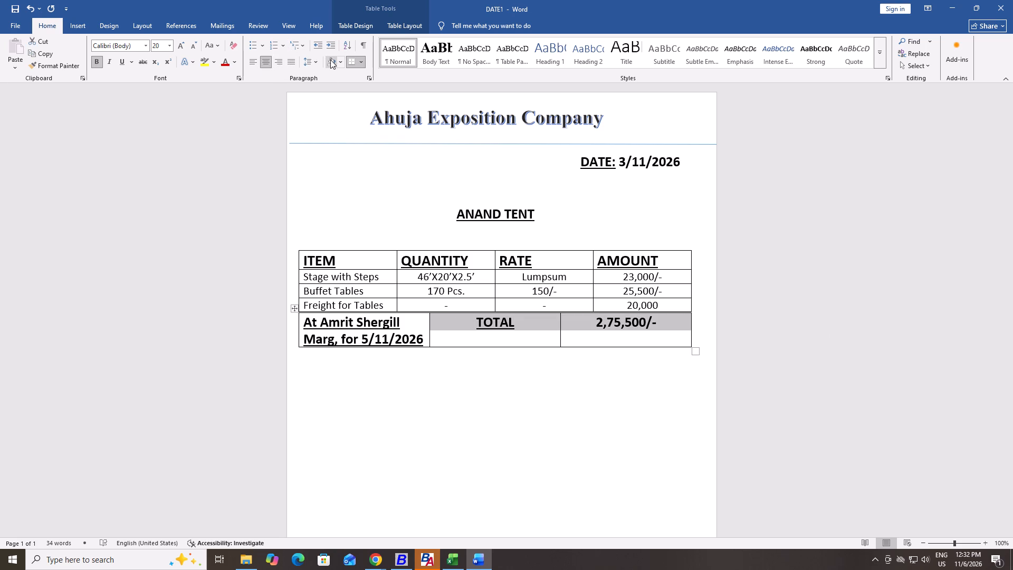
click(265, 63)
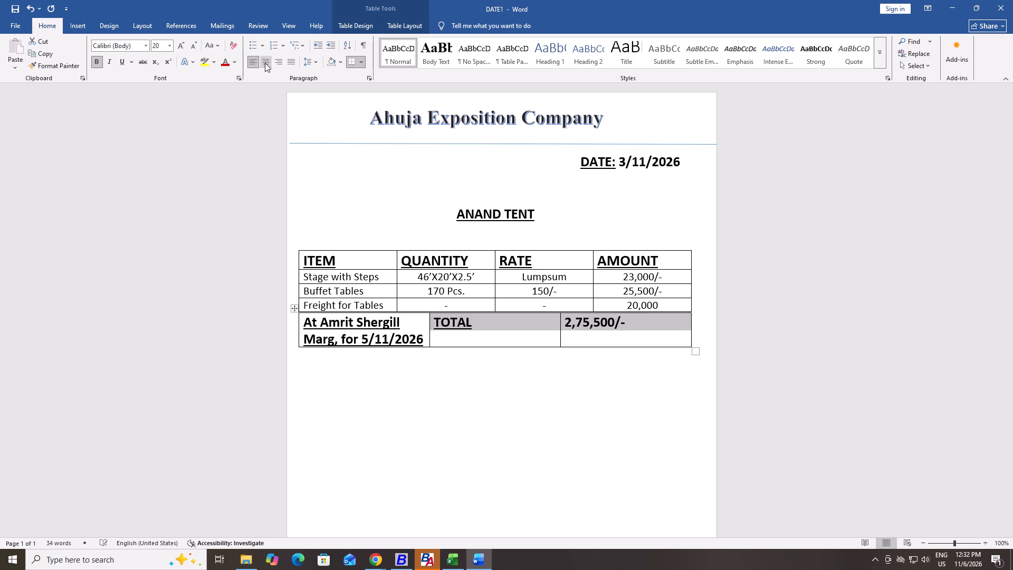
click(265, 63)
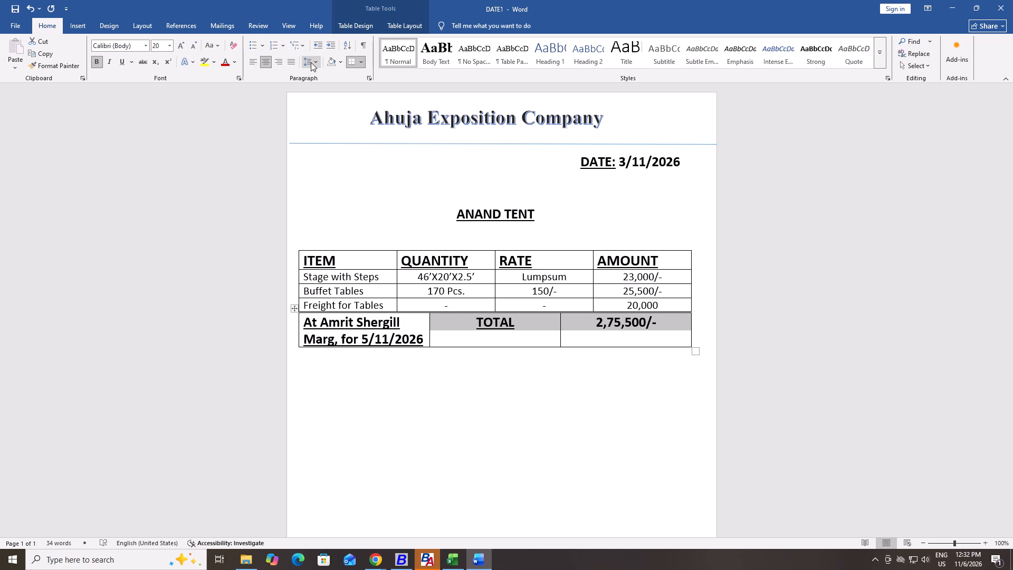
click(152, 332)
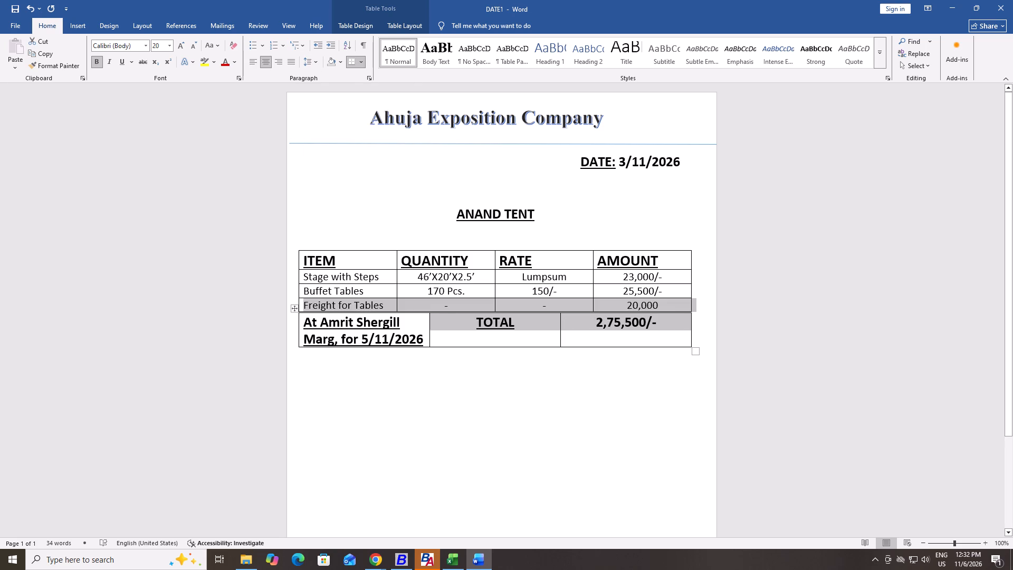
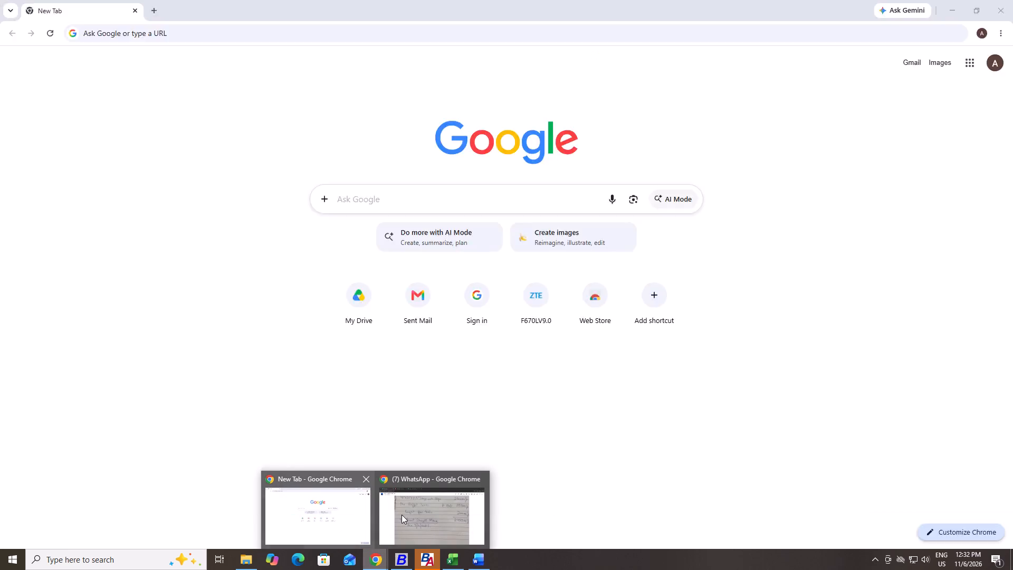
Open the DATE document from the Desktop folder and review its ANAND TENT quotation from heading to footer.
click(476, 556)
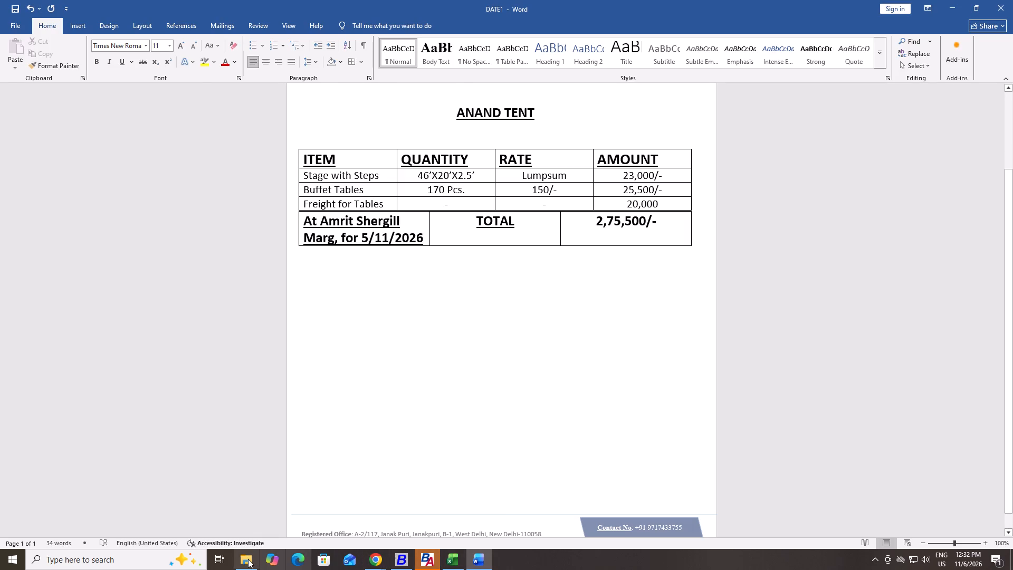
click(248, 559)
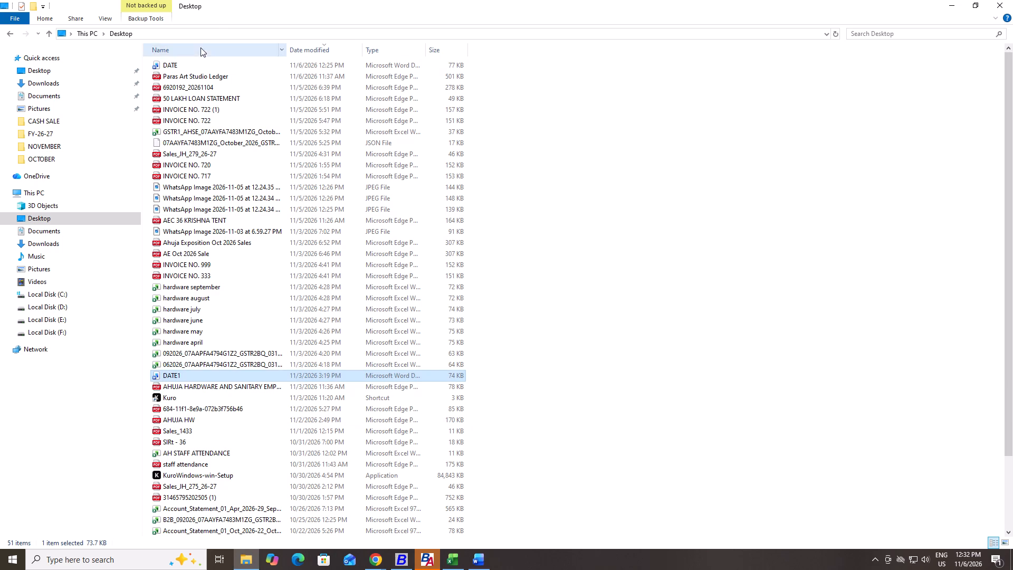
double_click(194, 62)
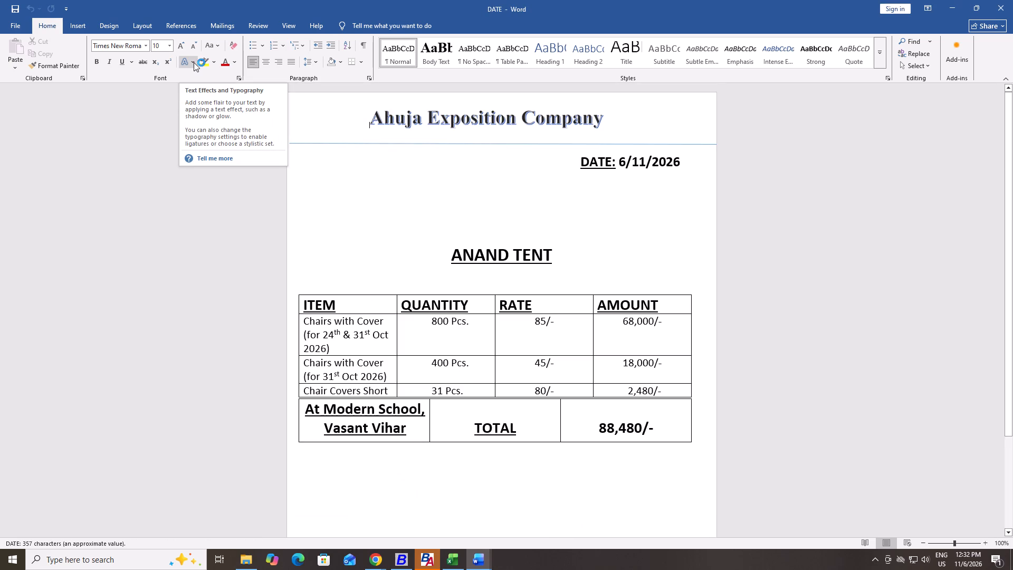
scroll(439, 158, down, 7)
scroll(439, 158, up, 1)
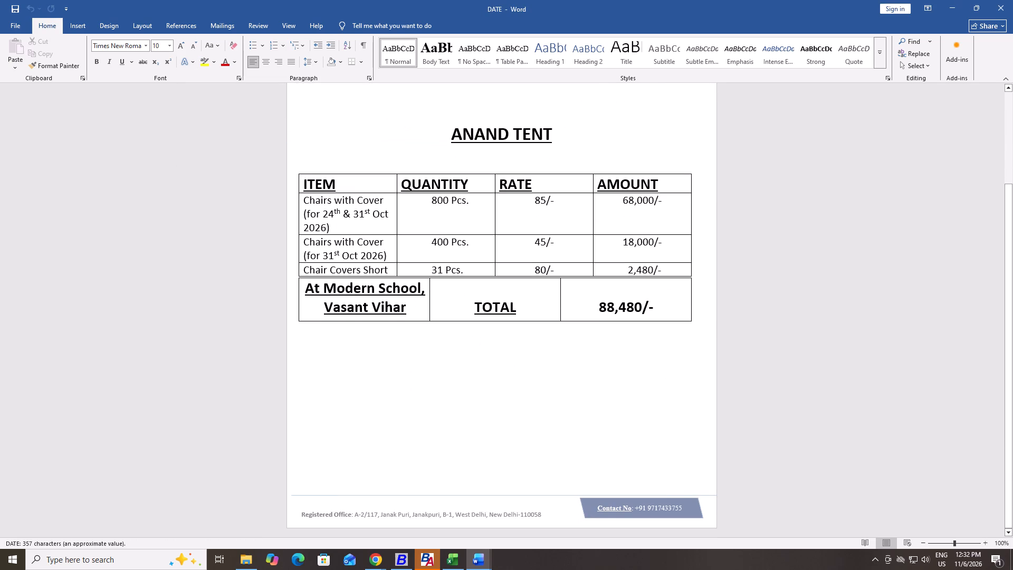
scroll(439, 158, up, 2)
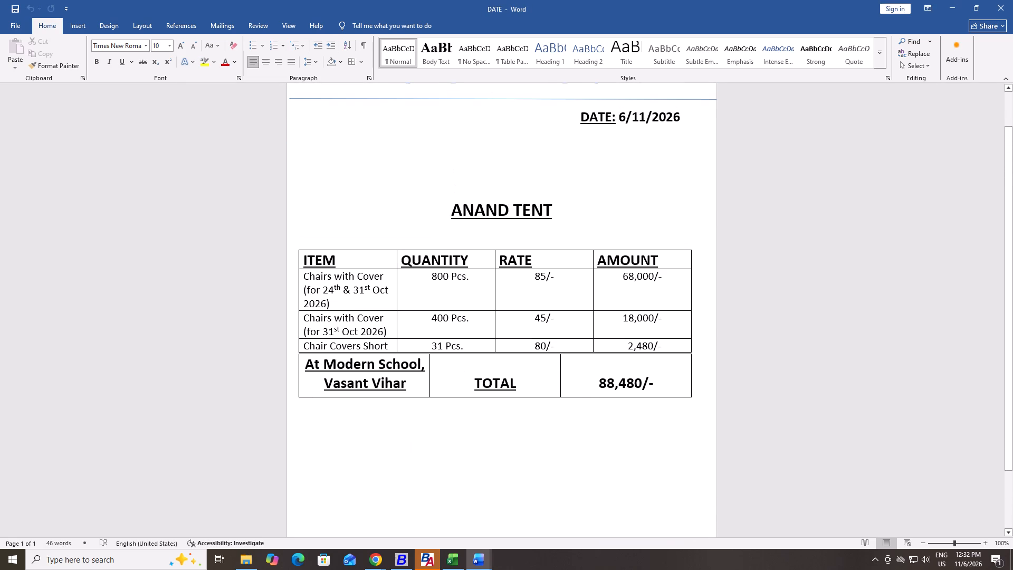
scroll(439, 158, down, 2)
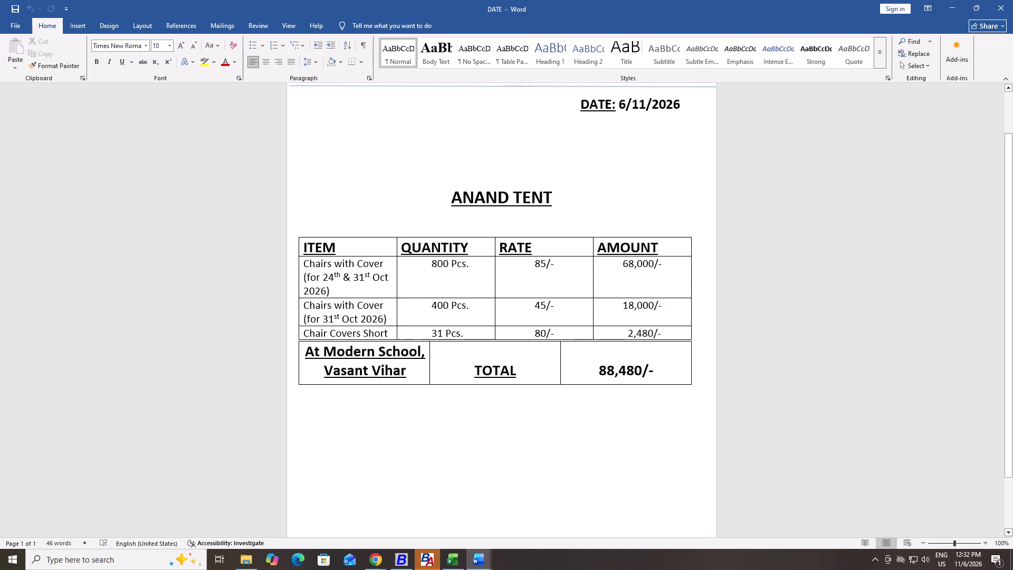
scroll(439, 158, down, 2)
scroll(439, 158, up, 1)
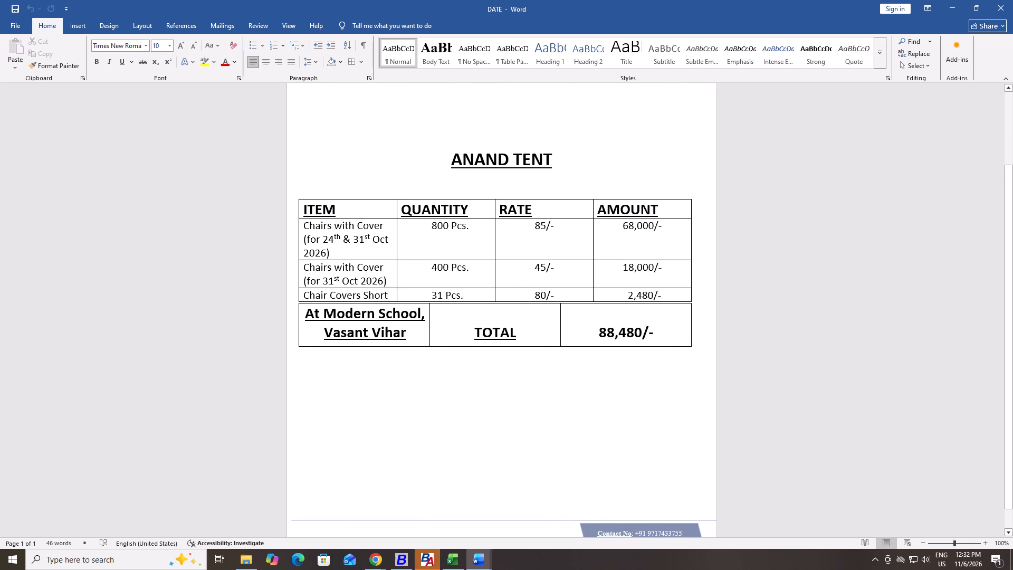
scroll(439, 158, up, 5)
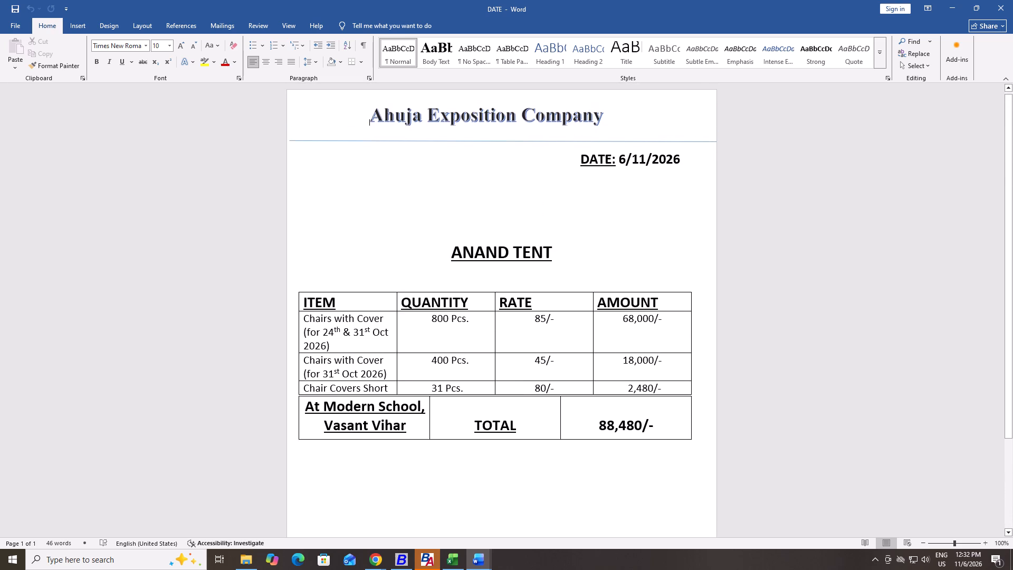
scroll(439, 158, up, 3)
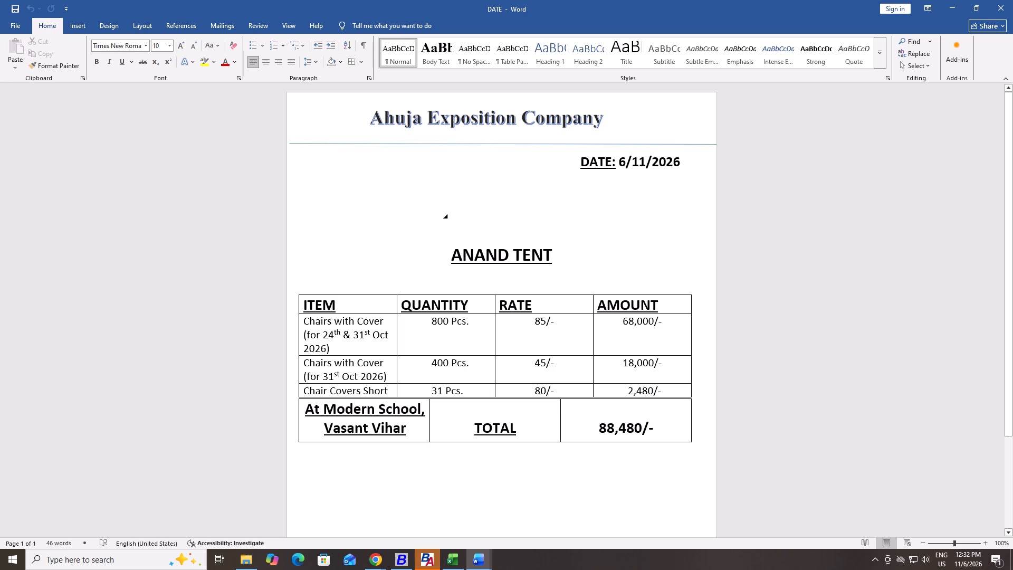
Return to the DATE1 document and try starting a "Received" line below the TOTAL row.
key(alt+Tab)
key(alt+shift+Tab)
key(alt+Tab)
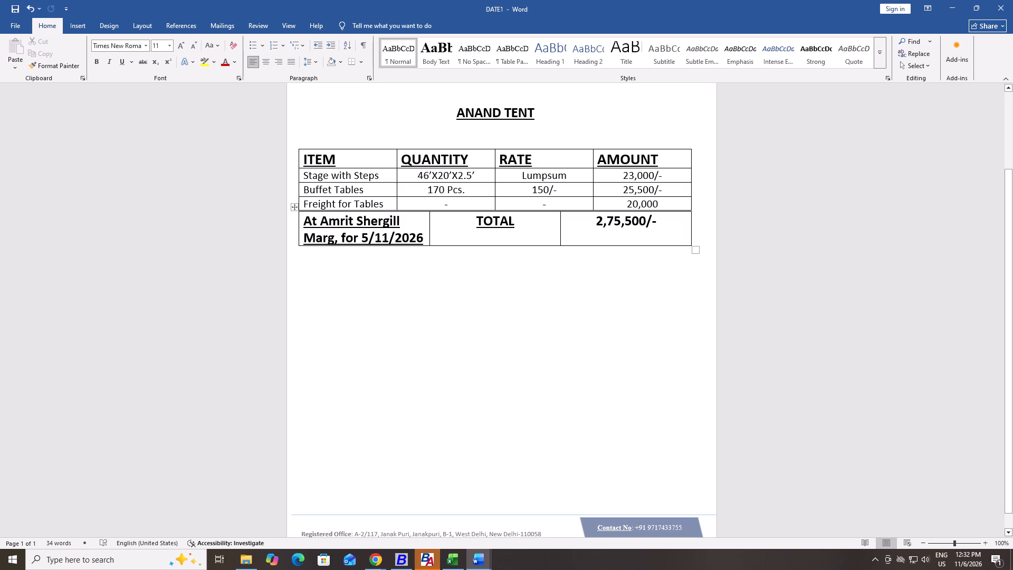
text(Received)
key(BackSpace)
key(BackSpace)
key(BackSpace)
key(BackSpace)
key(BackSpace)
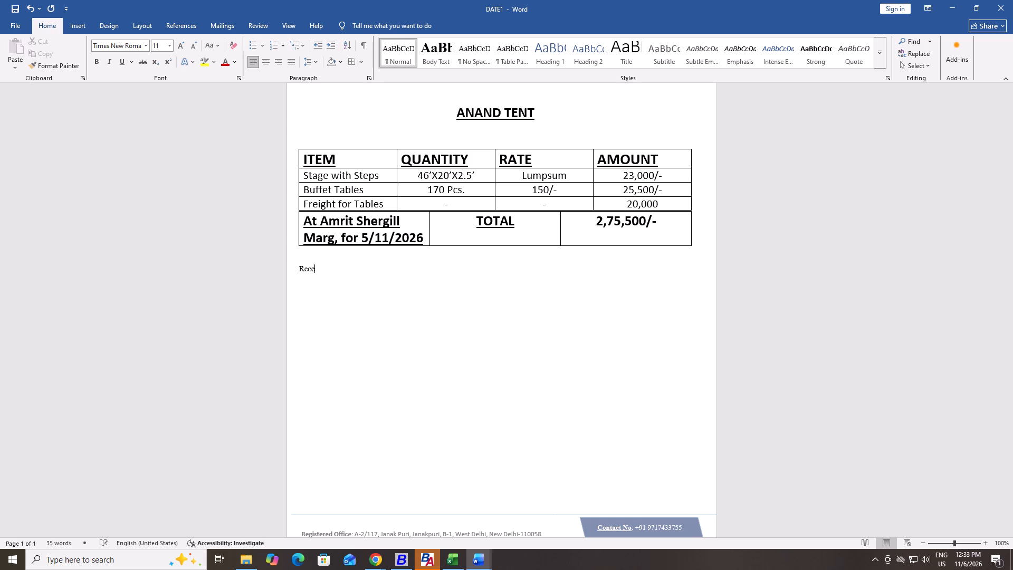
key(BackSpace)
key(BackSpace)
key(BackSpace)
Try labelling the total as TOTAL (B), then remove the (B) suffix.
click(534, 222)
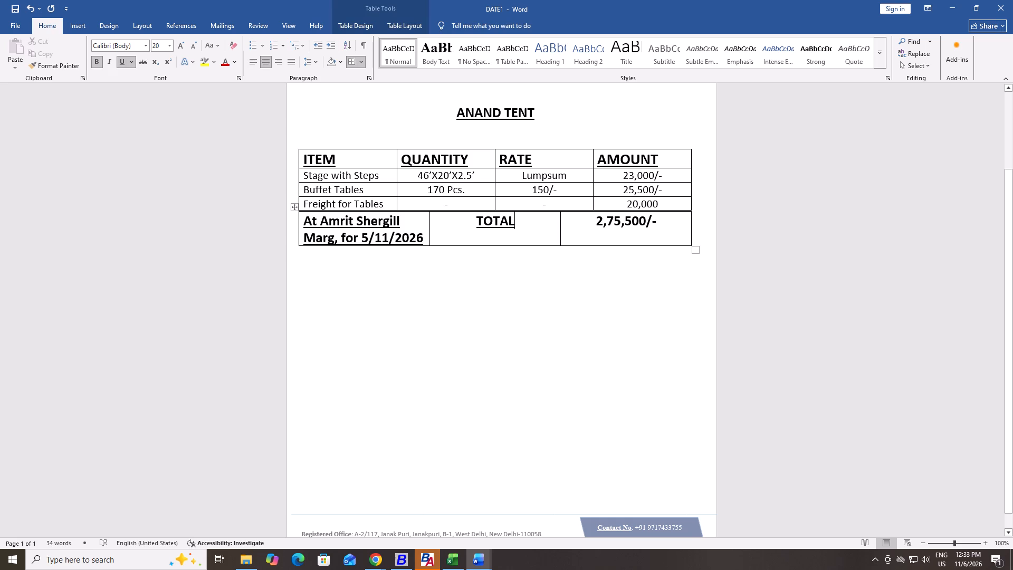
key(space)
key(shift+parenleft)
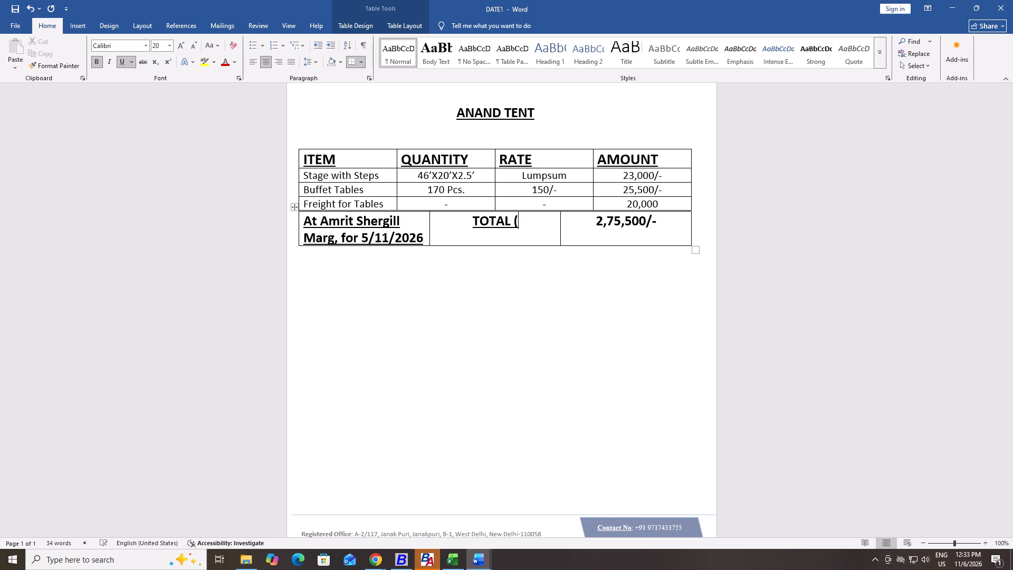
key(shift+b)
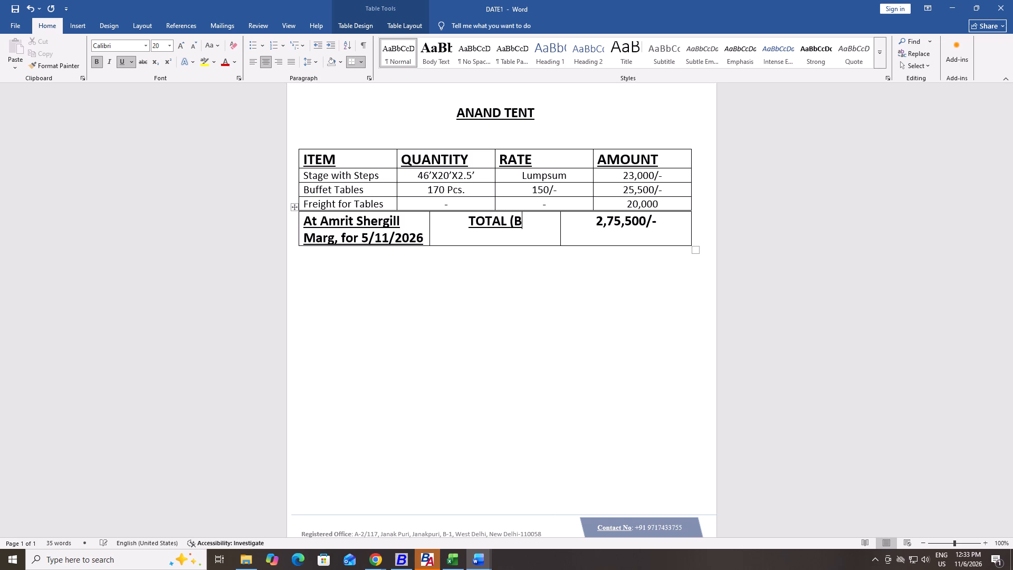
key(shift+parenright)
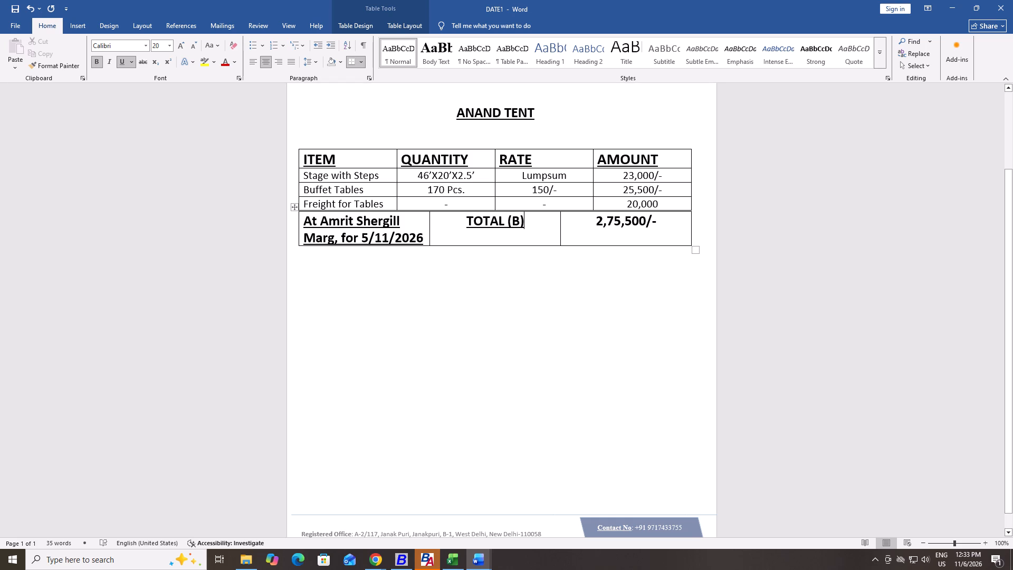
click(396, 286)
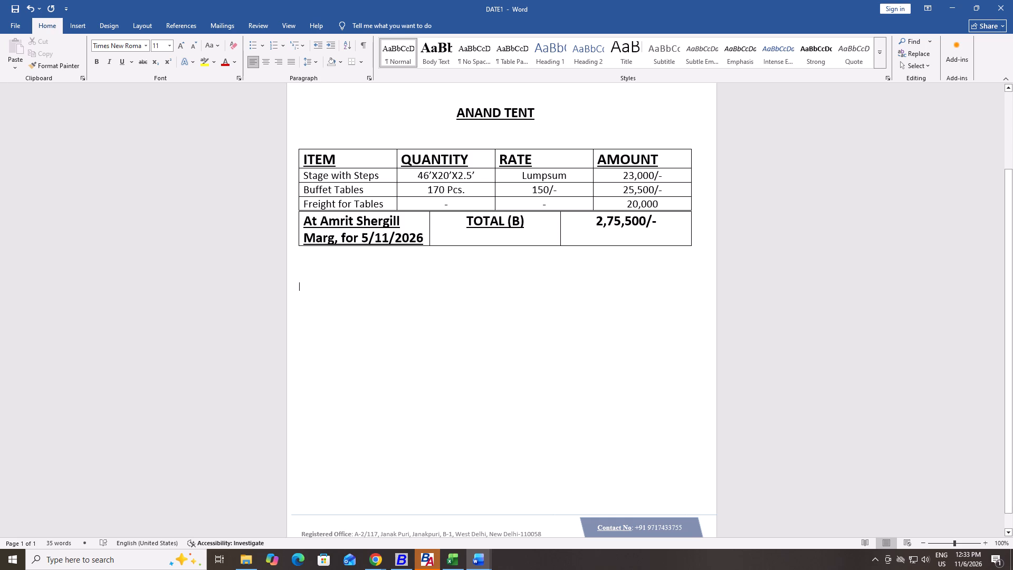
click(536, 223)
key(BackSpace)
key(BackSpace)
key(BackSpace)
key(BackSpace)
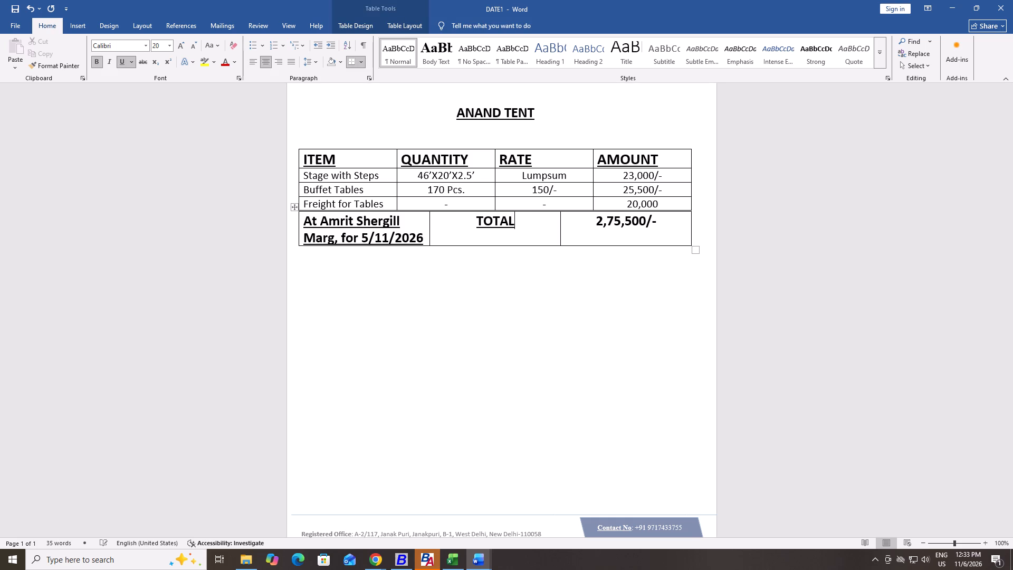
Insert a table of two columns and two rows in the blank area below the TOTAL row.
click(370, 282)
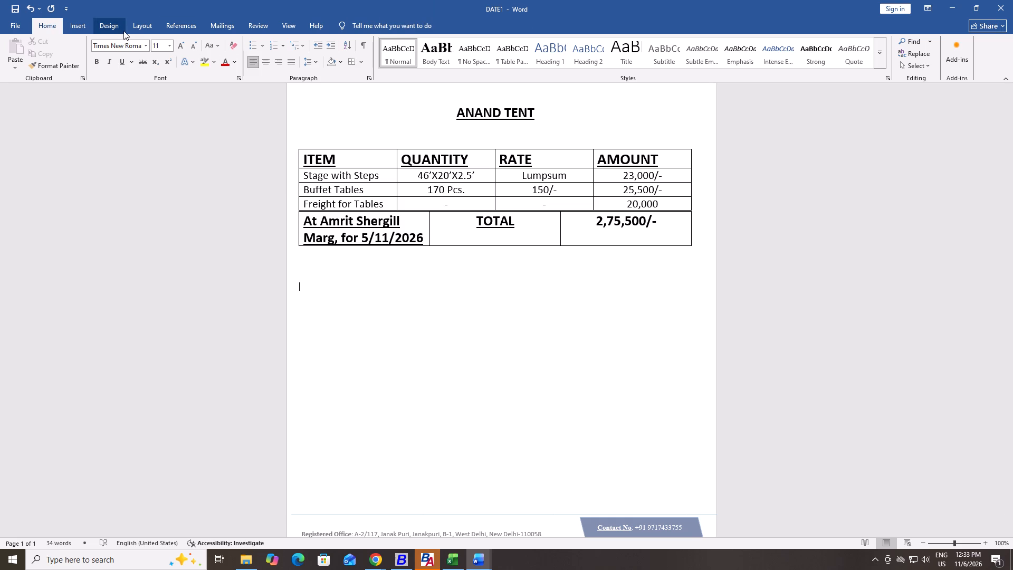
click(90, 31)
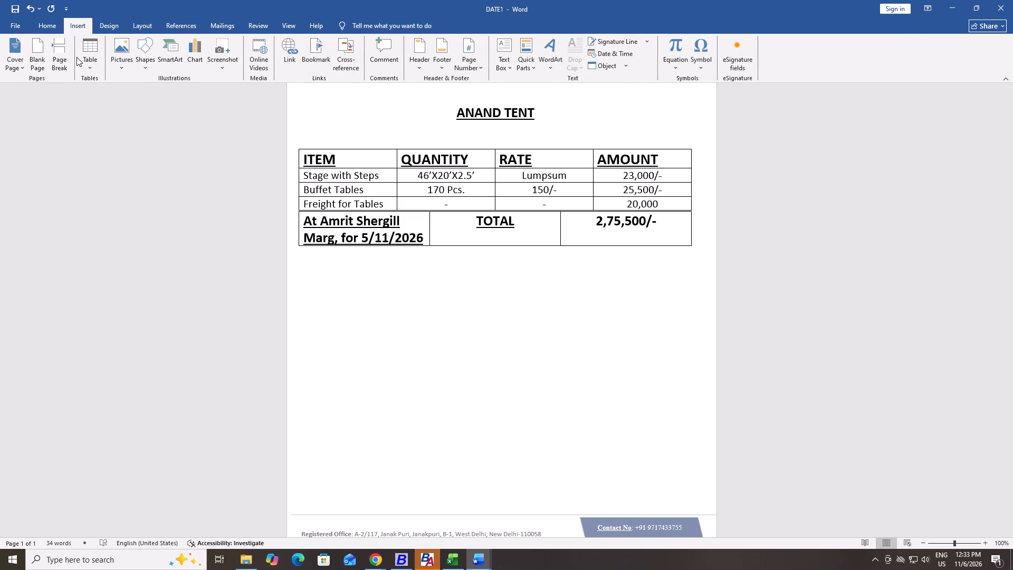
click(100, 52)
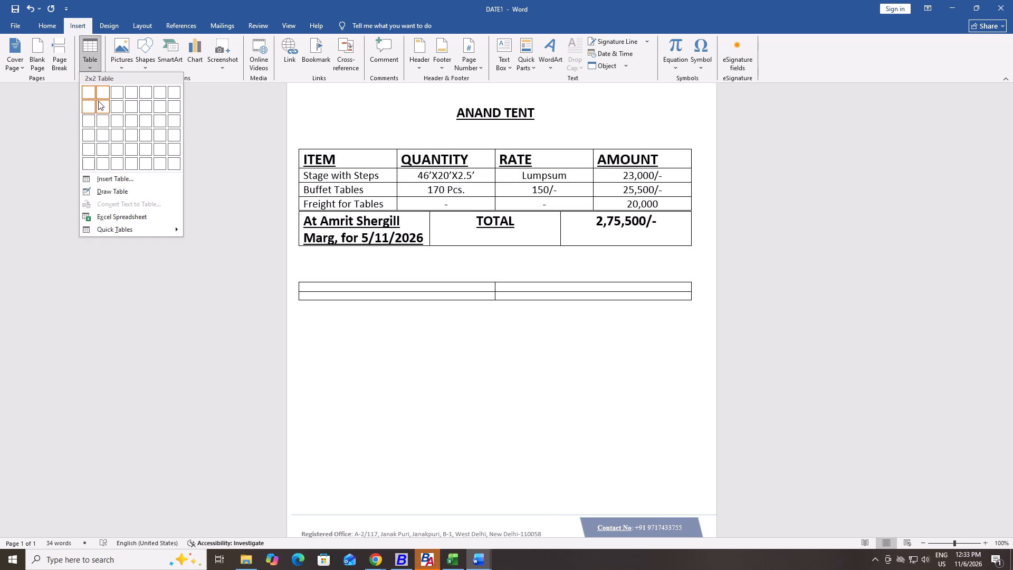
click(98, 101)
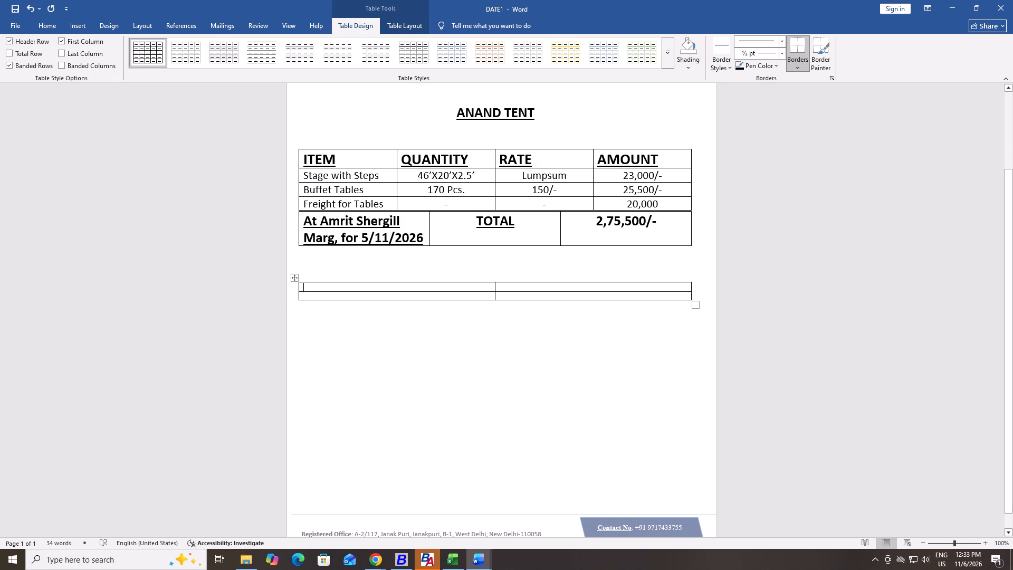
Move the new two-by-two table up to sit just beneath the TOTAL row, aligned with its left edge.
drag(292, 278, 292, 266)
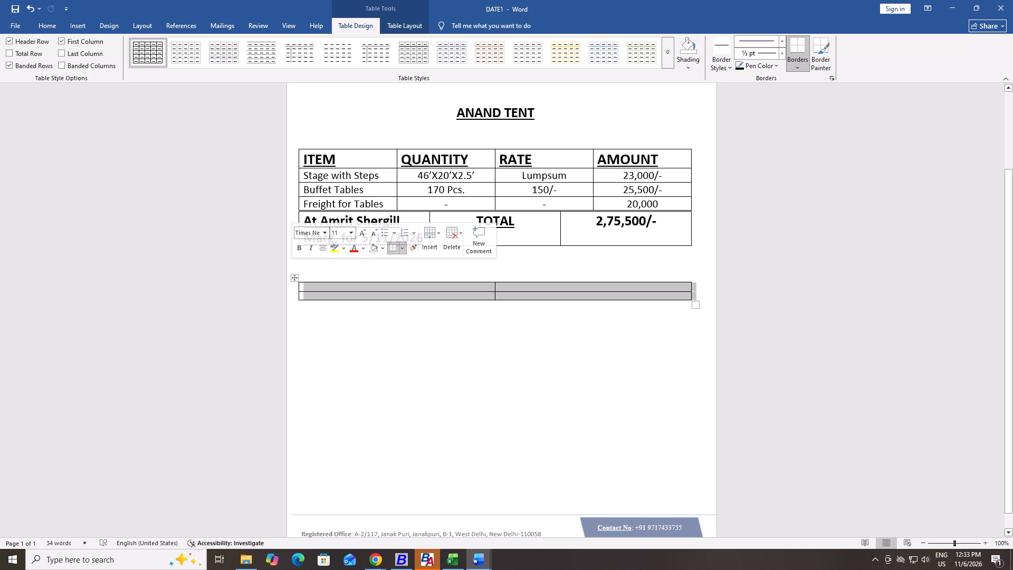
drag(294, 278, 300, 259)
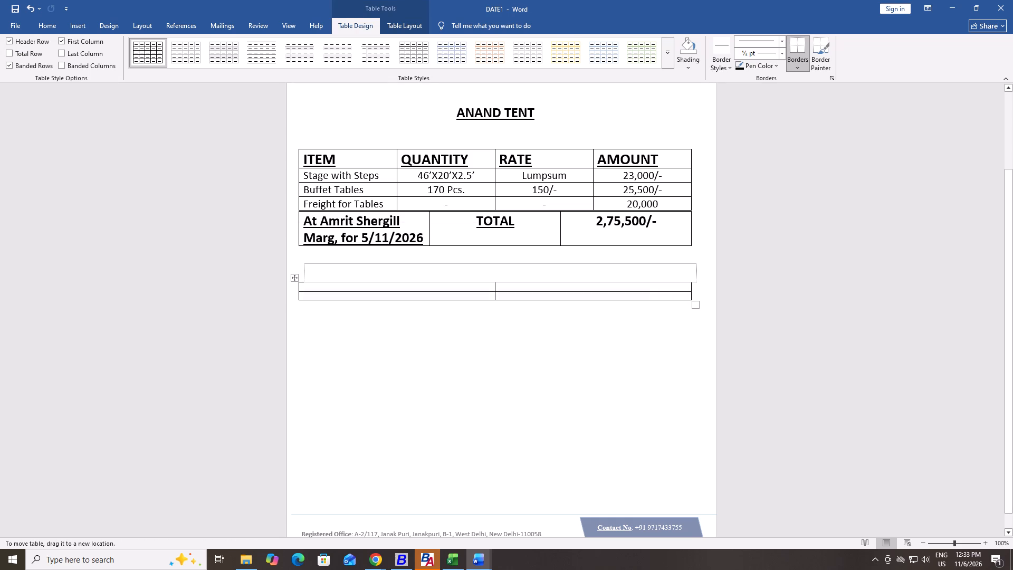
drag(300, 259, 291, 256)
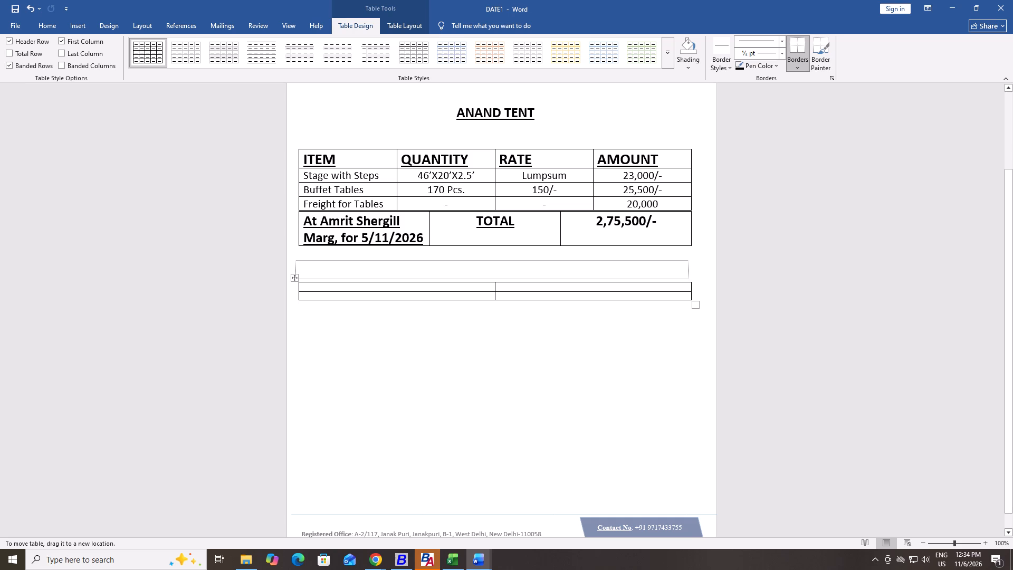
drag(291, 256, 291, 256)
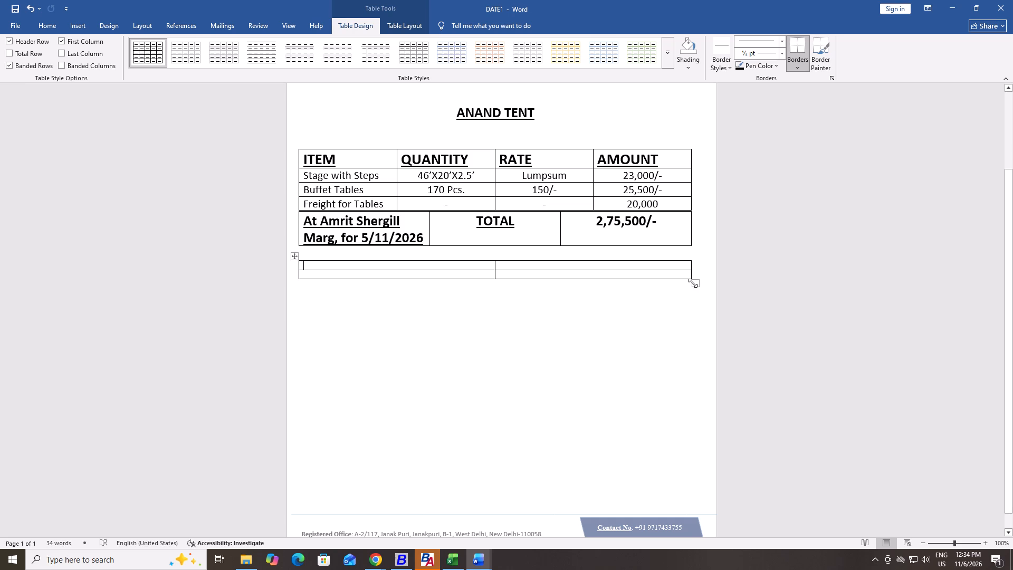
Enlarge the new two-by-two table so its rows are taller and it is slightly wider.
drag(693, 282, 696, 295)
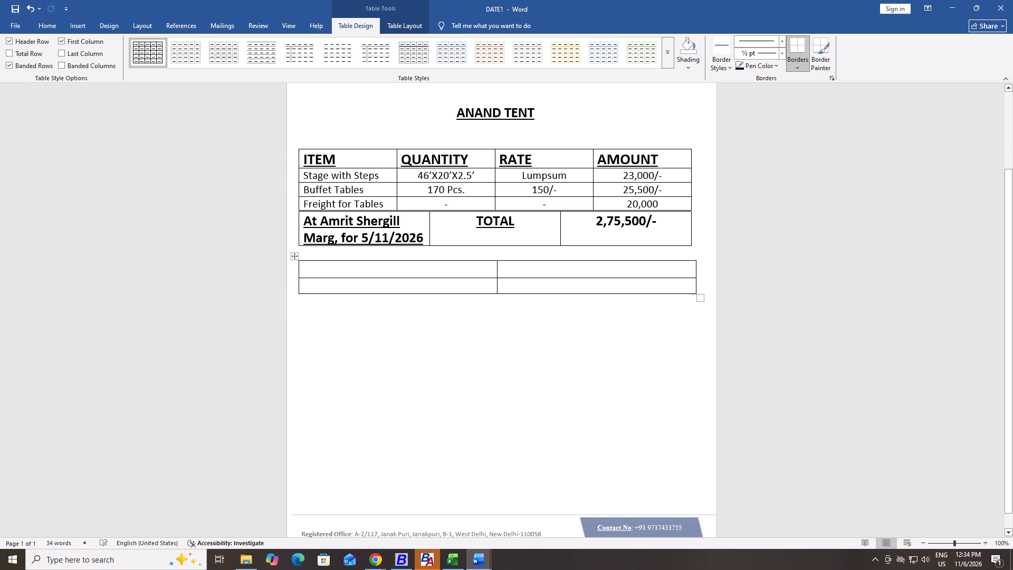
drag(698, 301, 698, 303)
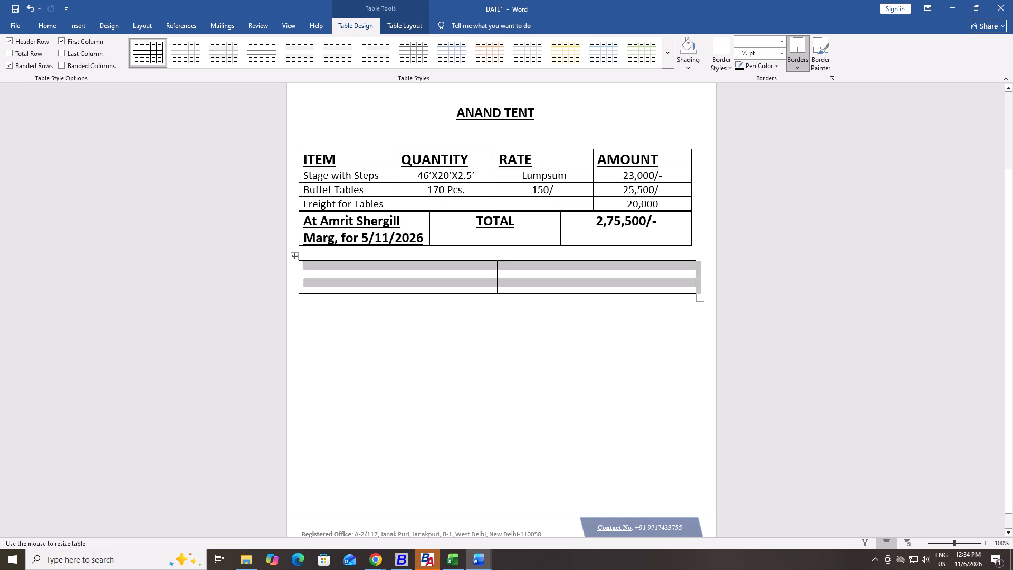
drag(698, 303, 699, 306)
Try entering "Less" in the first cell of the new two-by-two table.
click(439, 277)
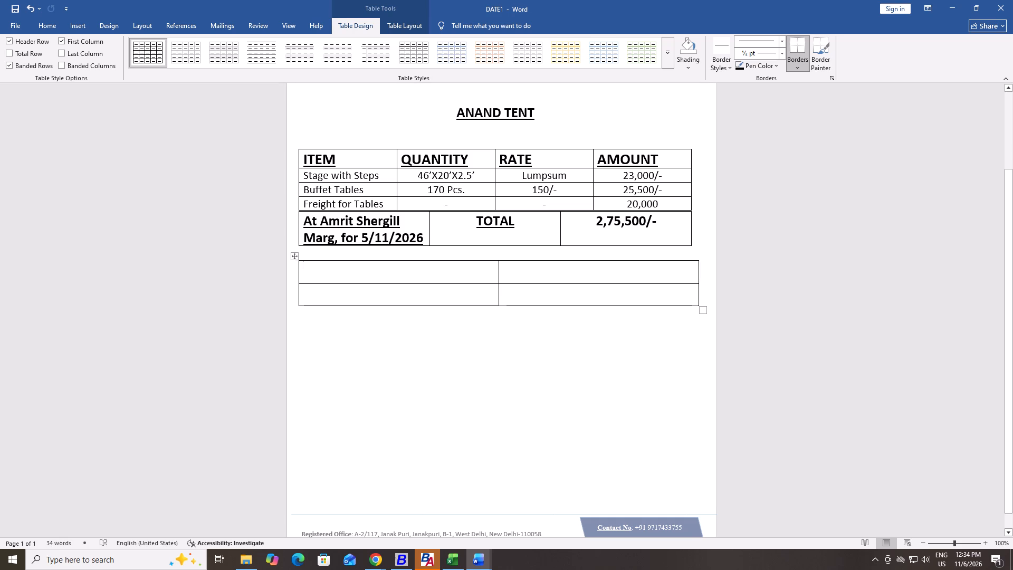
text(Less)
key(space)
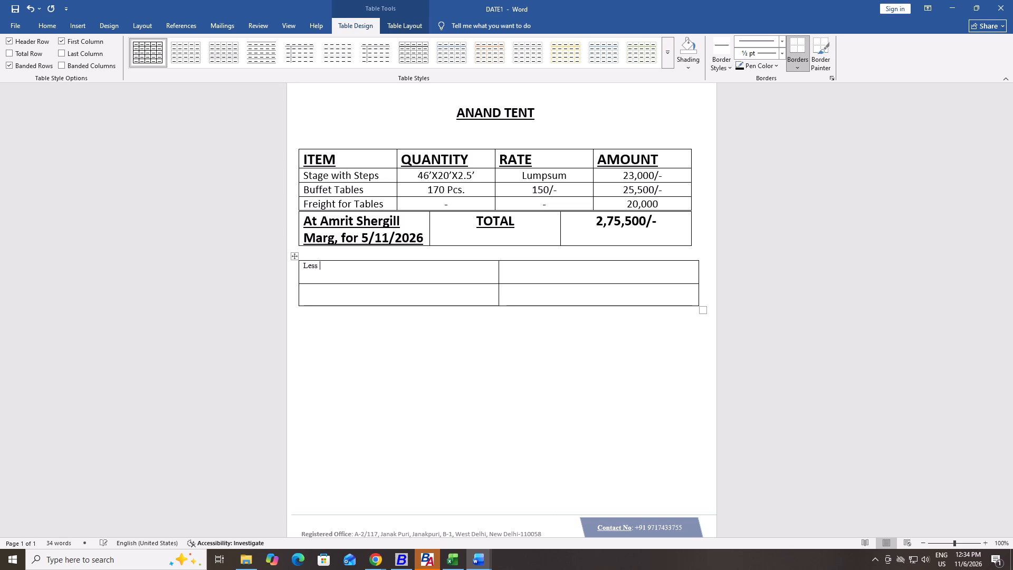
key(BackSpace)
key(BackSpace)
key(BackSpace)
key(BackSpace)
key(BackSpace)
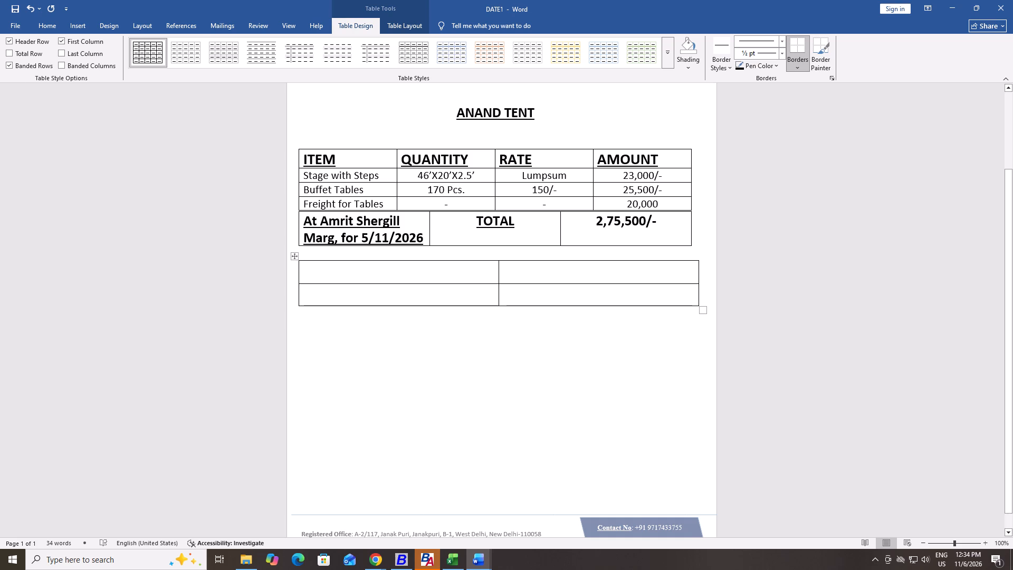
Append "(B)" to the TOTAL label in the total row.
scroll(661, 349, up, 9)
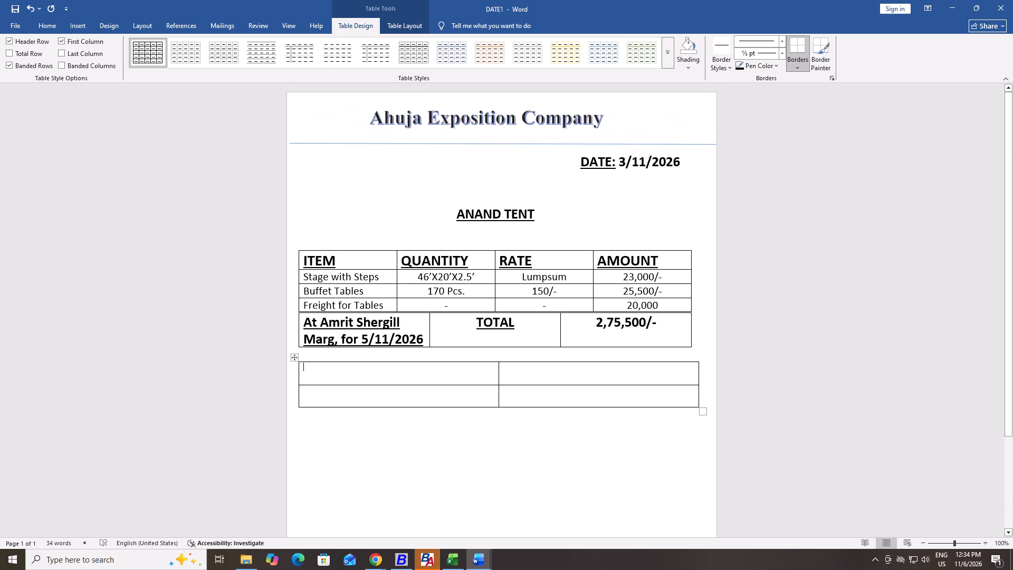
scroll(661, 349, up, 2)
click(531, 326)
key(space)
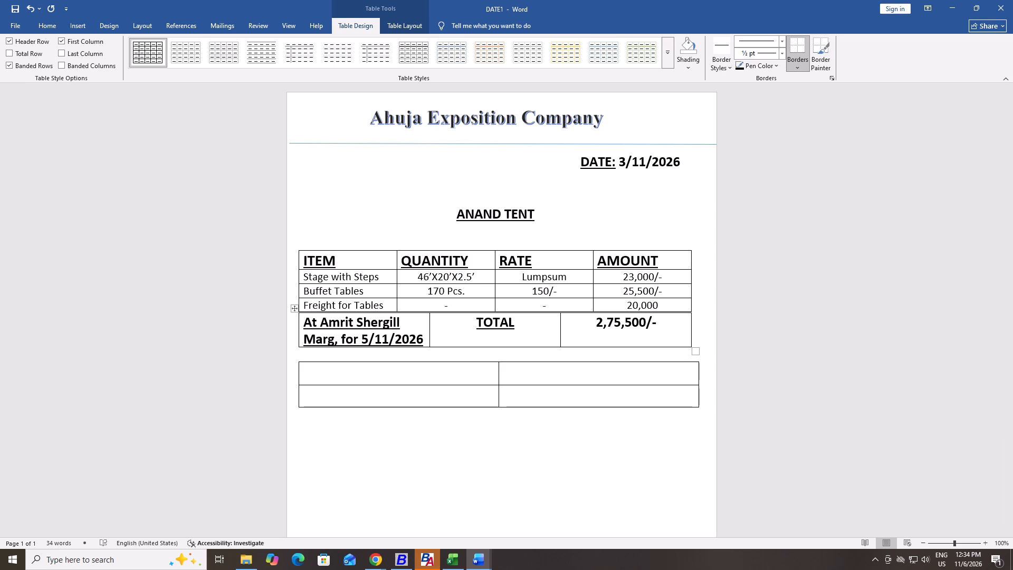
key(shift+parenleft)
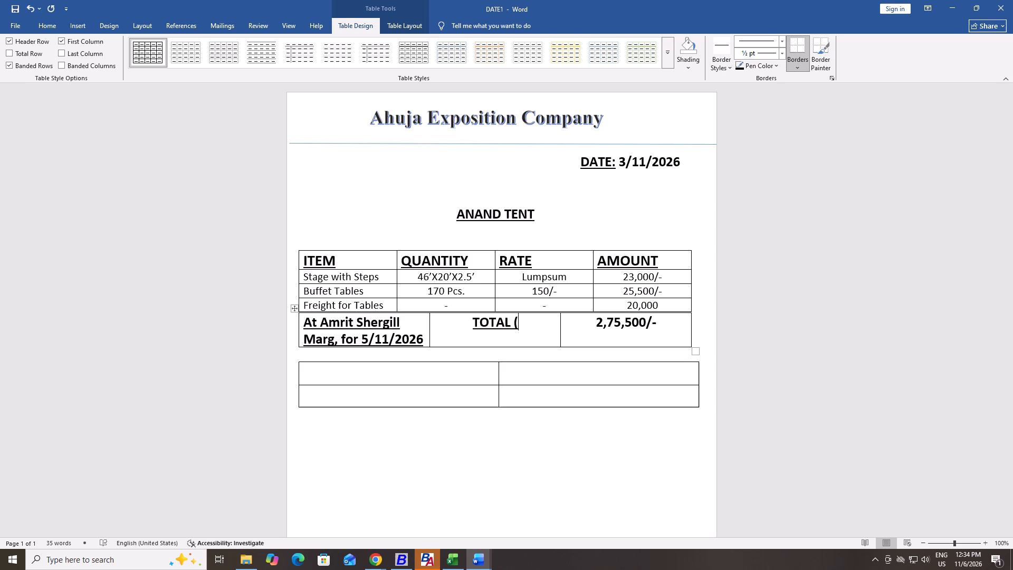
key(shift+b)
key(0)
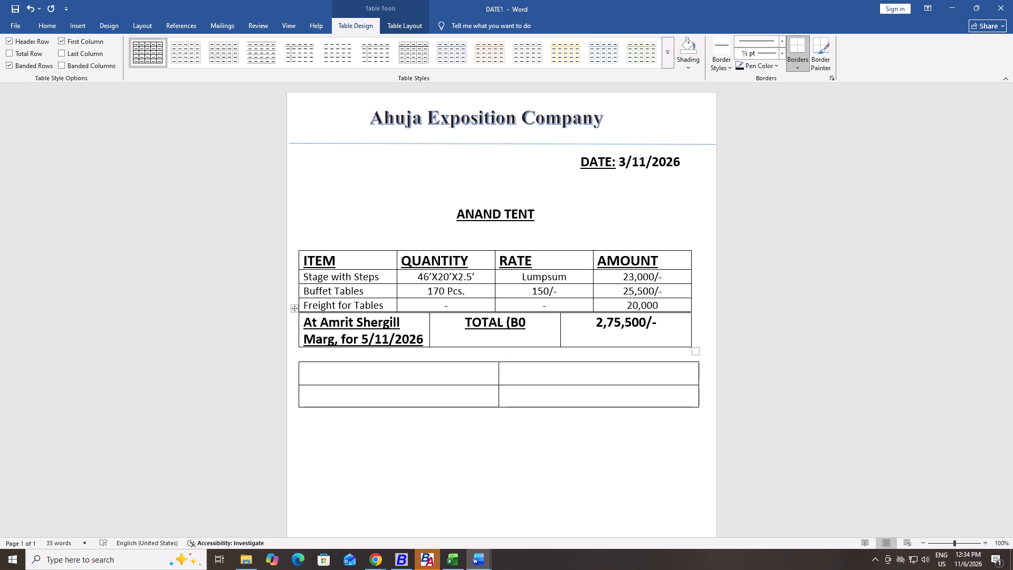
key(BackSpace)
key(shift+parenright)
Enter "Grand Total" in the first cell of the two-by-two table.
key(Down)
key(Down)
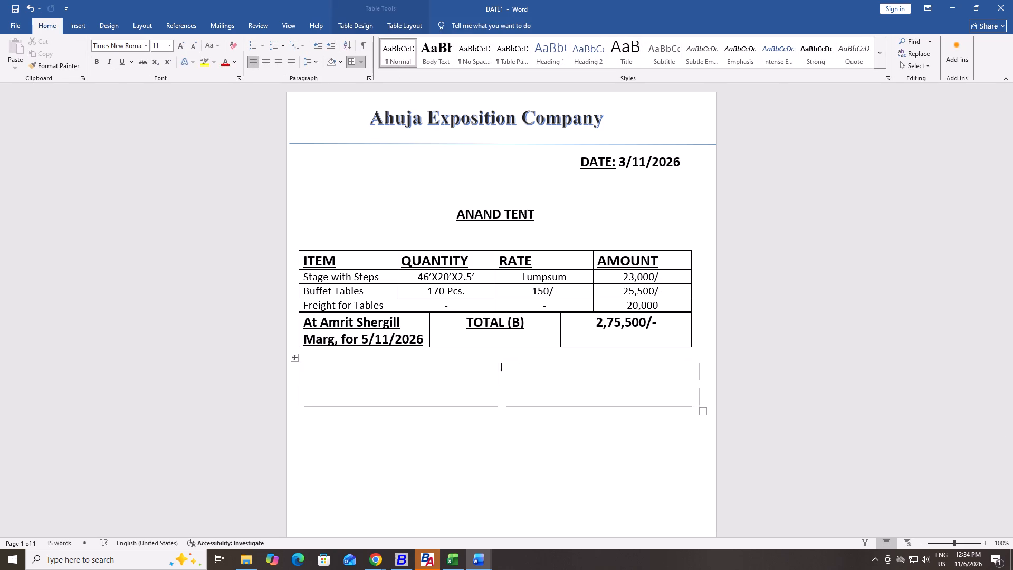
key(Left)
text(Grand Total)
key(Tab)
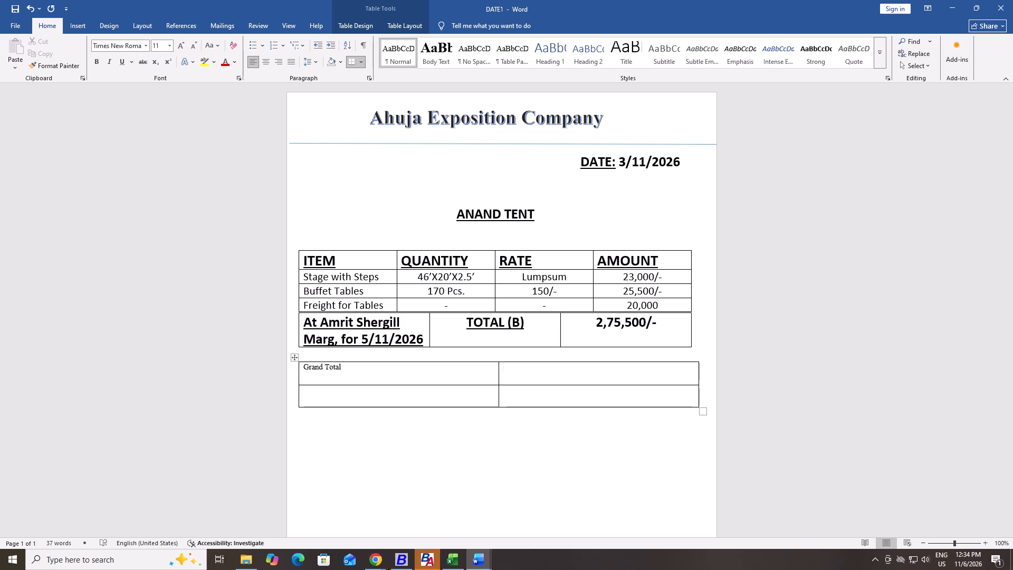
Enter 3,63,980/- in the cell beside Grand Total, indented toward the cell's middle with leading spaces.
key(alt+Tab)
key(alt+Tab)
key(Tab)
key(shift+Tab)
key(space)
key(space)
key(space)
key(space)
key(space)
key(space)
key(space)
key(space)
key(space)
key(space)
key(space)
key(space)
key(space)
key(space)
key(space)
key(space)
key(space)
key(space)
key(space)
key(space)
key(space)
key(space)
key(Down)
key(Up)
key(space)
key(space)
key(space)
key(space)
key(space)
text(3,63)
text(,980)
text(/-)
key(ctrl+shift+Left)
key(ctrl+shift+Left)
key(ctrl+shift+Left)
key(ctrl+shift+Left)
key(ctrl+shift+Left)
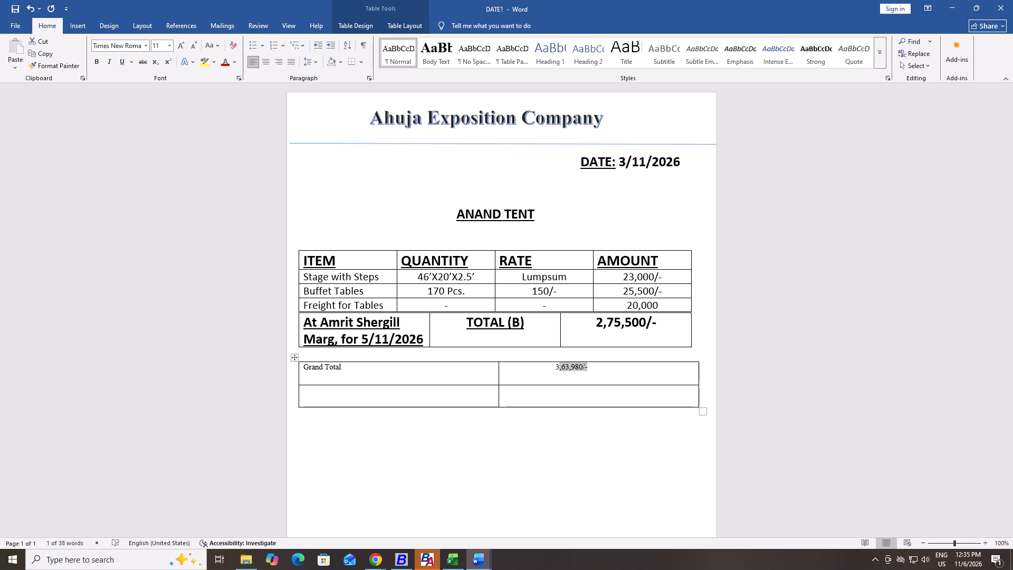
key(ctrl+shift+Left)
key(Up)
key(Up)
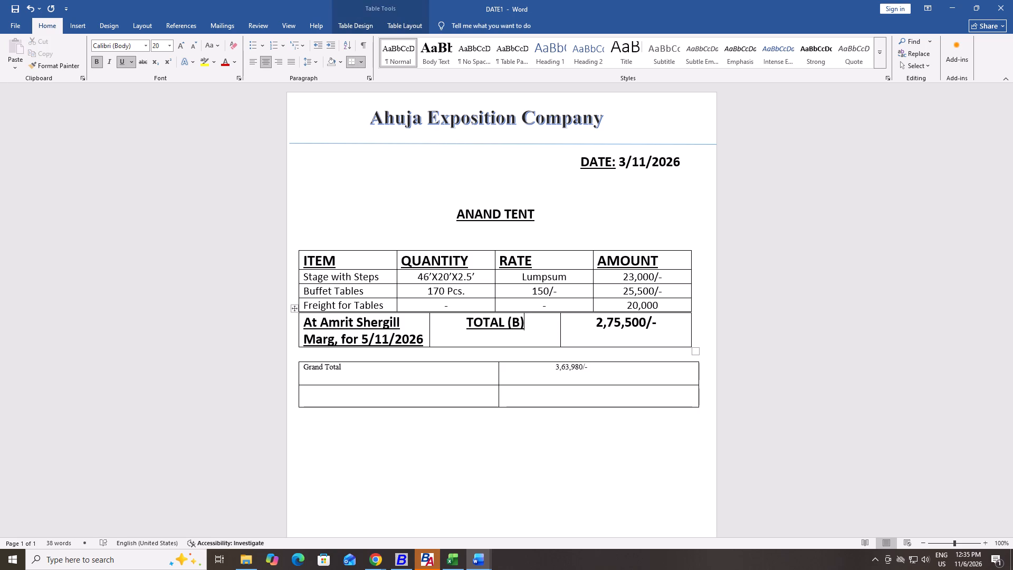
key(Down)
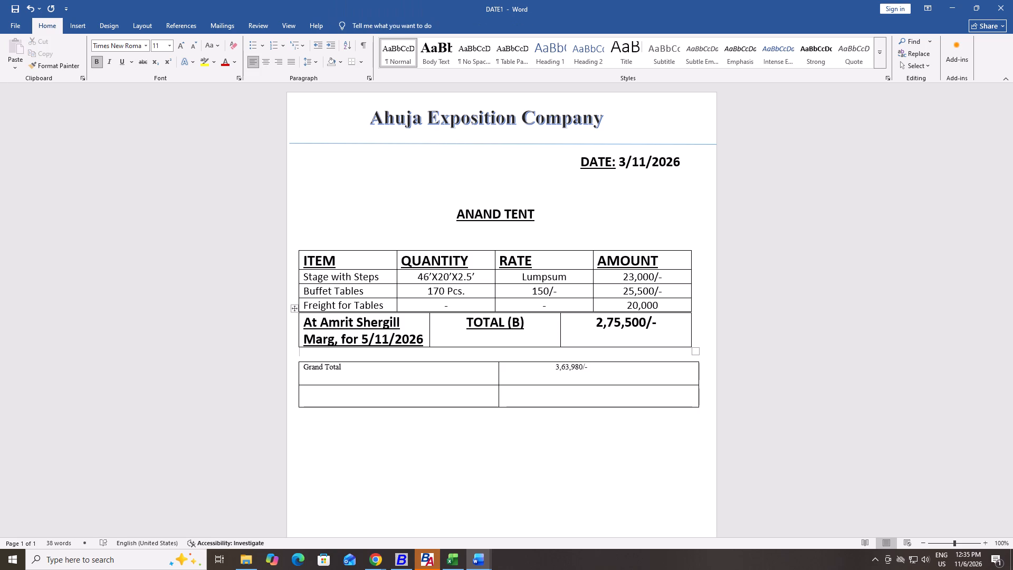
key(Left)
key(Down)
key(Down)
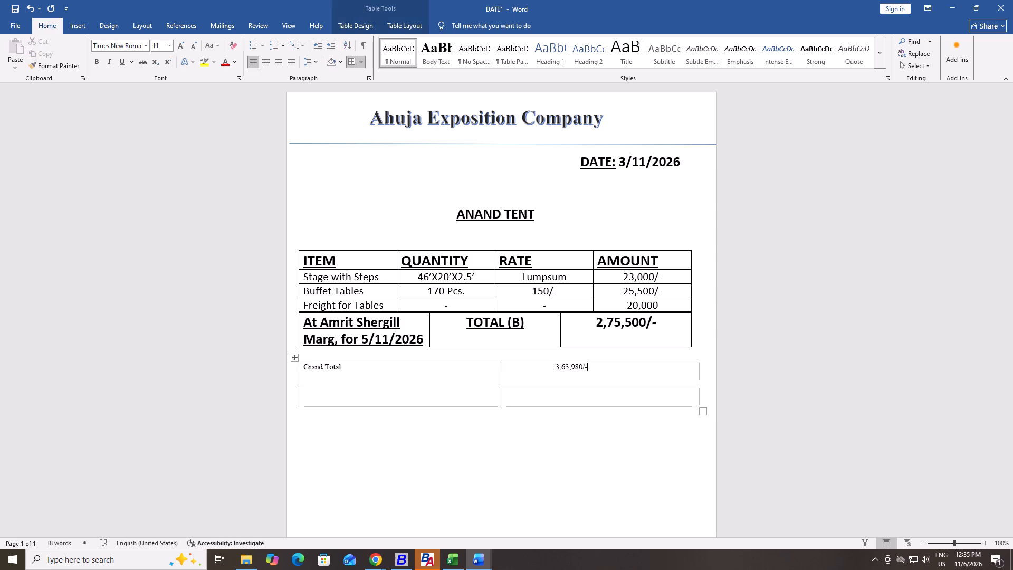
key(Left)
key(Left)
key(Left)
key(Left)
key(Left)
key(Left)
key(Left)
Format the Grand Total label in the Calibri (Body) font at size 20.
key(shift+Tab)
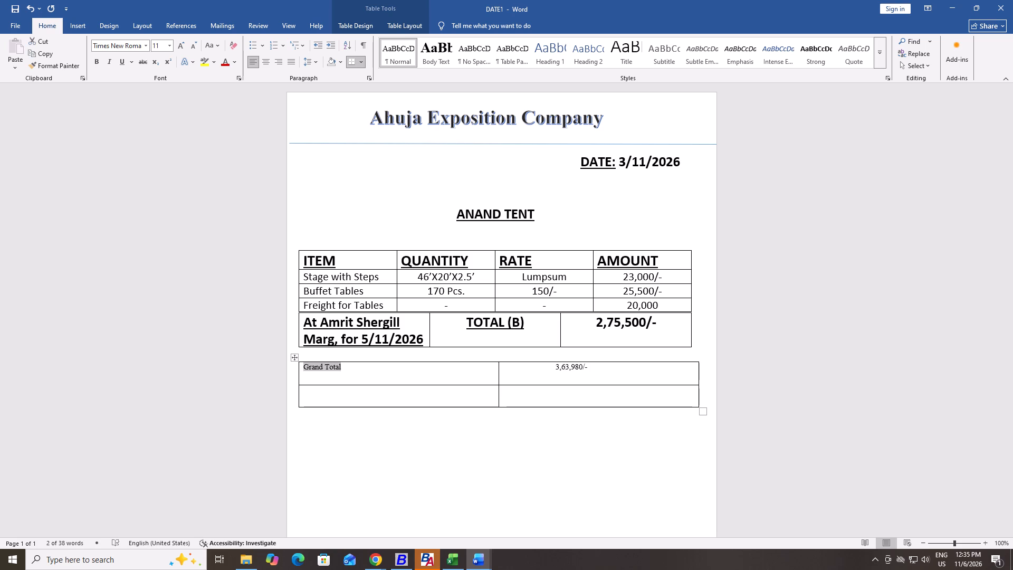
key(alt+h)
text(ff)
key(BackSpace)
text(calibri)
key(space)
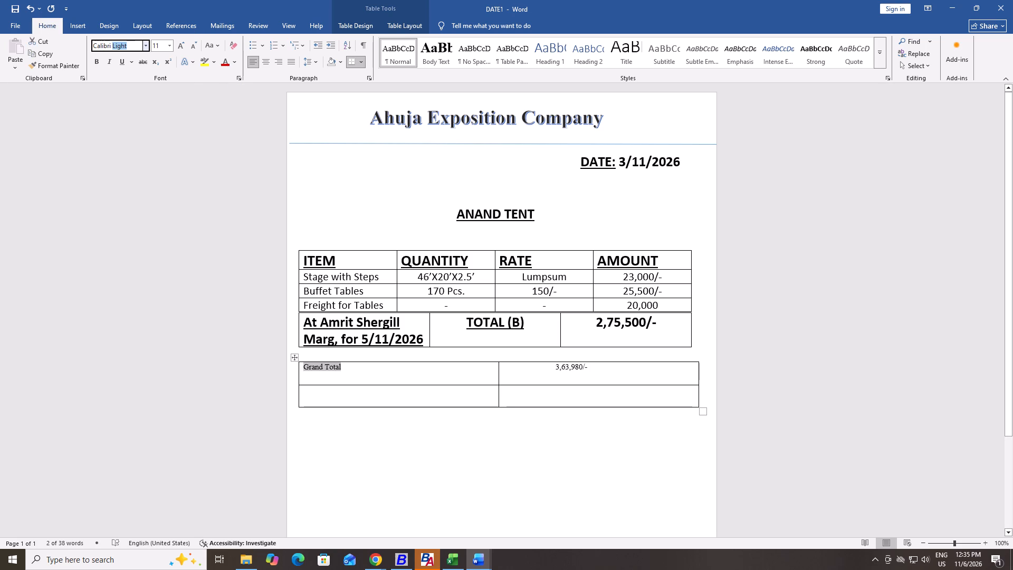
text((body)
key(shift+parenright)
key(Return)
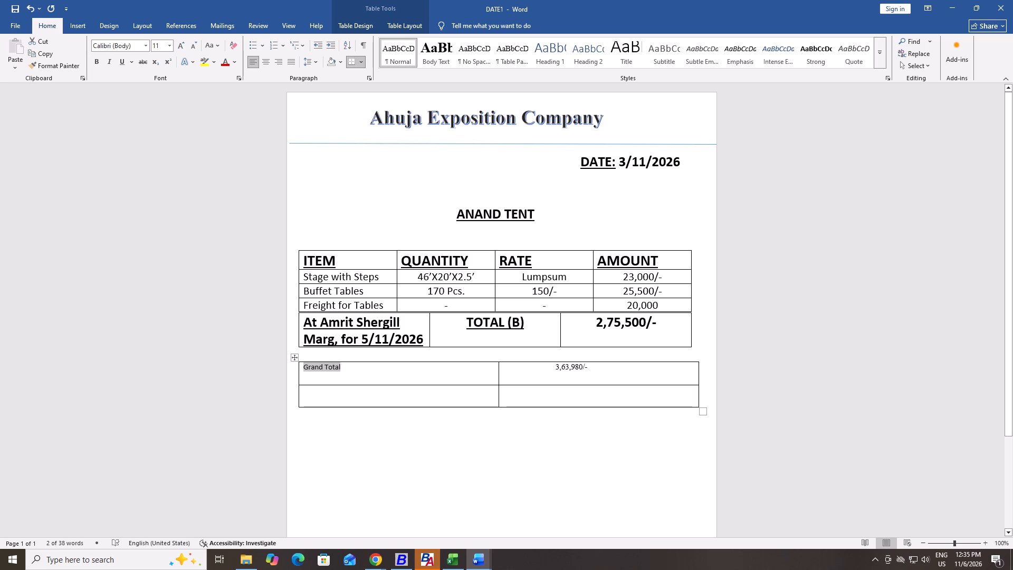
key(alt+h)
text(fs)
key(BackSpace)
text(20)
key(Return)
key(Right)
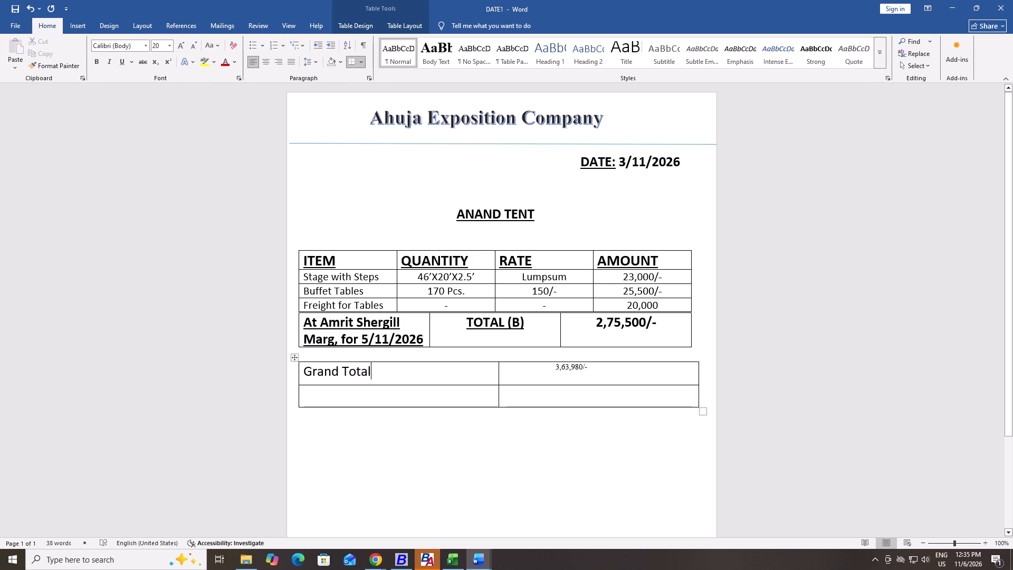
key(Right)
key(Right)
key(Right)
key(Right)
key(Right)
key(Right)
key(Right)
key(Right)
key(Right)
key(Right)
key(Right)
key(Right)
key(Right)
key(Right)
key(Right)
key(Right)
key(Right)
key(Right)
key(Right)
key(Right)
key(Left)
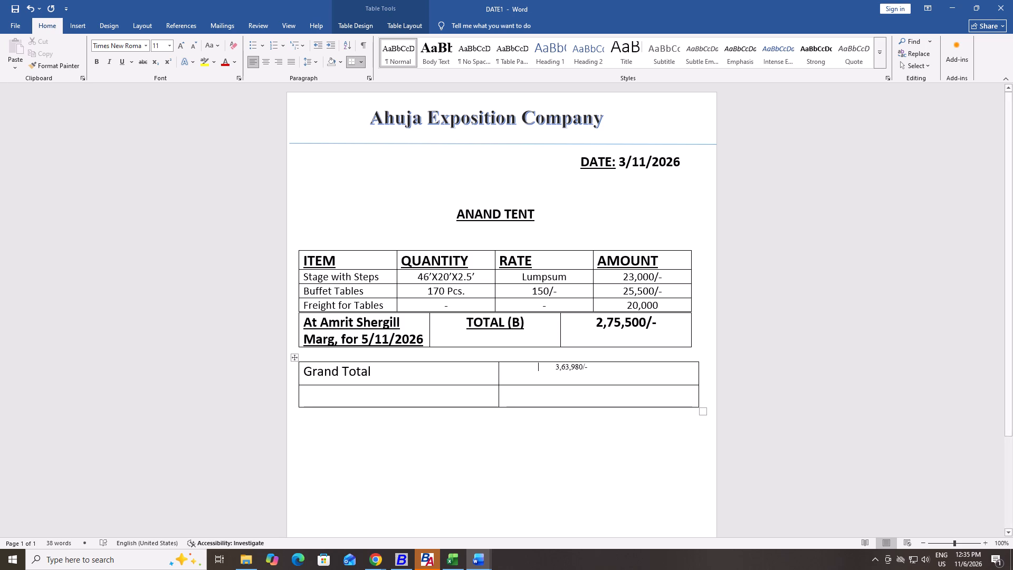
Make the Grand Total label bold.
key(shift+Tab)
key(ctrl+b)
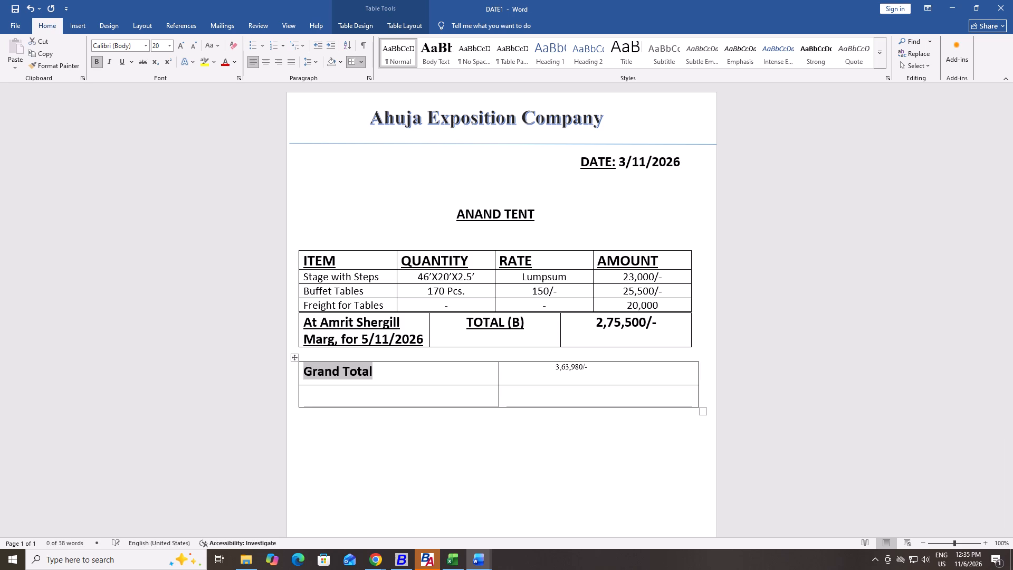
Format the 3,63,980/- amount beside Grand Total in the Calibri (Body) font at size 20.
key(Right)
key(Right)
key(Right)
key(Right)
key(Right)
key(Right)
key(Right)
key(Right)
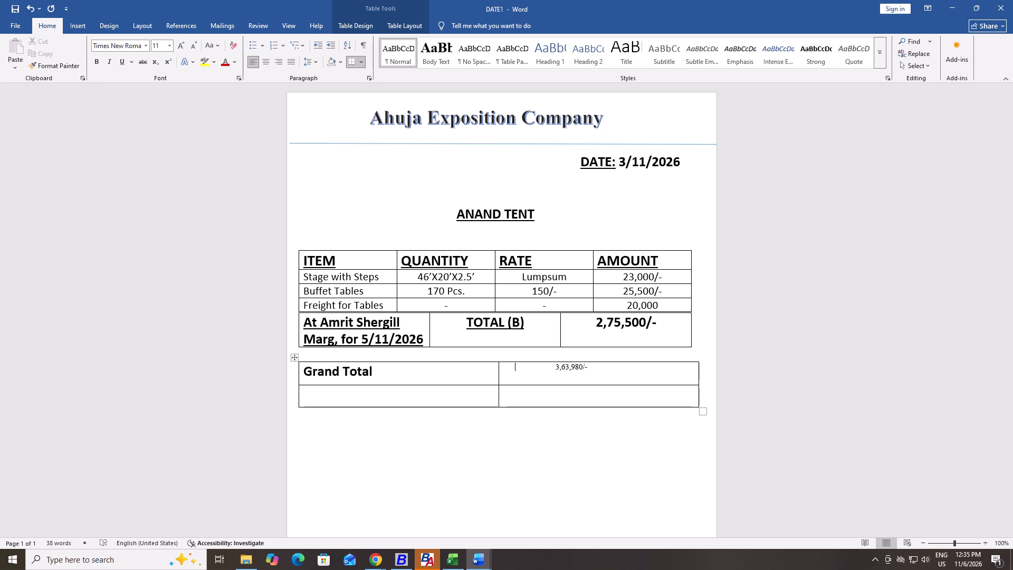
key(Right)
key(Right)
key(Right)
key(Right)
key(Right)
key(Right)
key(Right)
key(Right)
key(Right)
key(Right)
key(Right)
key(Right)
key(Right)
key(Right)
key(Right)
key(Right)
key(Right)
key(Right)
key(Right)
key(Right)
key(Right)
key(Right)
key(Left)
key(ctrl+shift+Right)
key(ctrl+shift+Right)
key(ctrl+shift+Right)
key(ctrl+shift+Right)
key(ctrl+shift+Right)
key(ctrl+shift+Right)
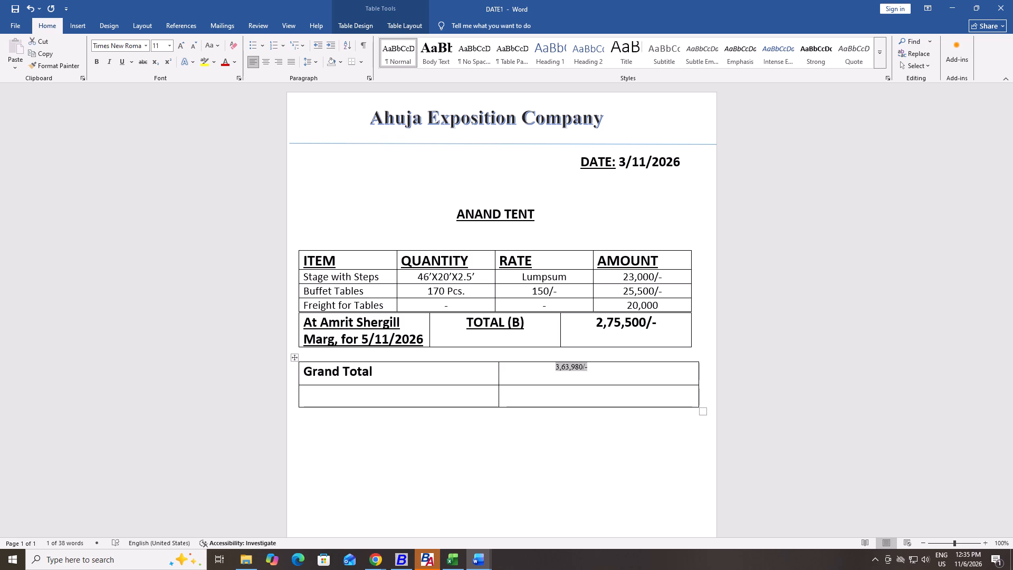
key(alt+h)
text(ff)
key(BackSpace)
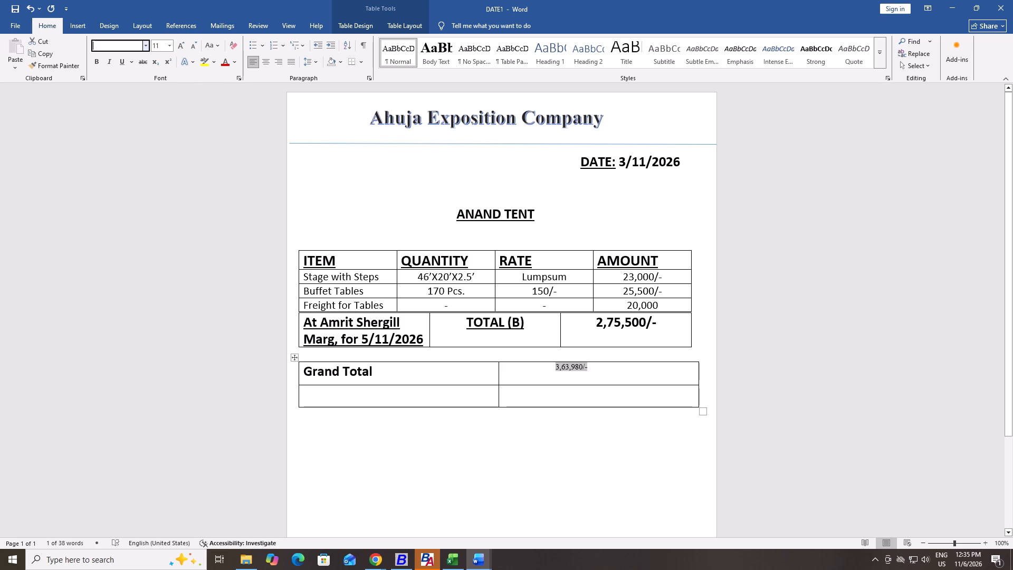
key(t)
key(BackSpace)
text(cal)
key(BackSpace)
key(BackSpace)
key(BackSpace)
key(BackSpace)
text(calibri)
key(space)
text((body)
key(shift+parenright)
key(Return)
text(hfs)
key(BackSpace)
text(20)
key(Return)
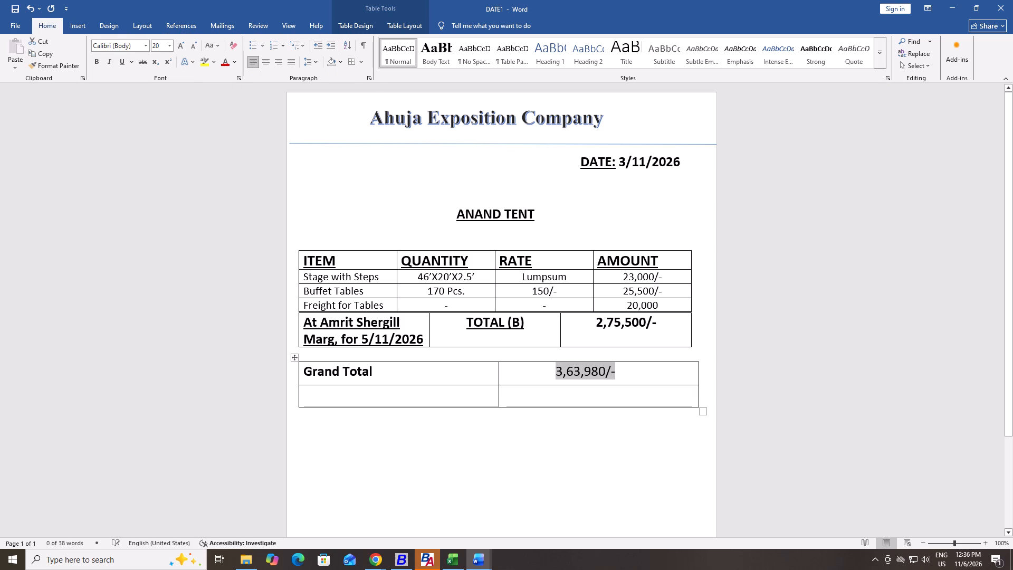
Make the 3,63,980/- amount bold.
key(ctrl+b)
Centre the Grand Total label within its table cell.
key(Left)
key(Left)
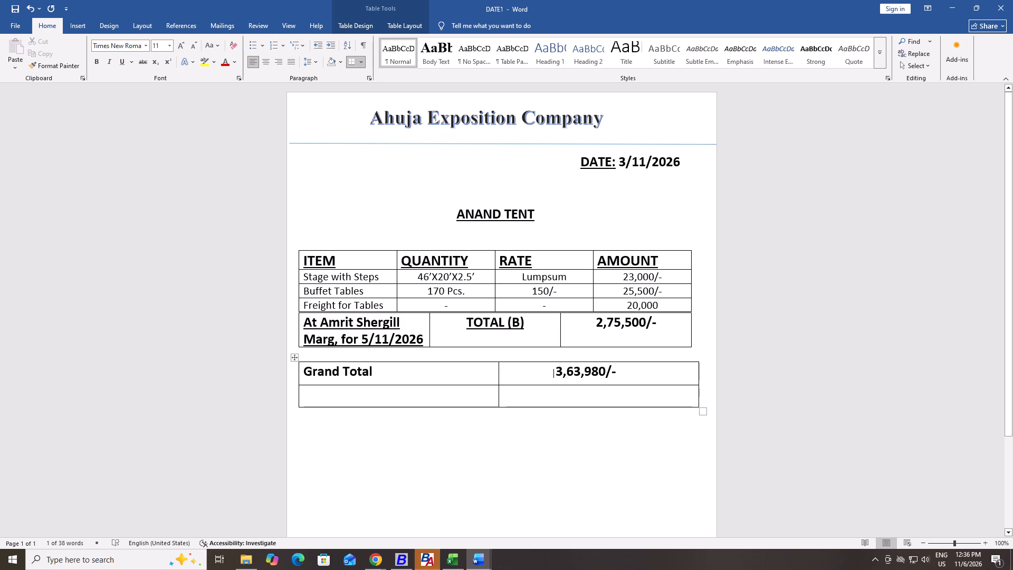
key(Left)
key(Left)
key(Left)
key(Left)
key(Left)
key(Left)
key(Left)
key(Left)
key(Left)
key(Left)
key(Left)
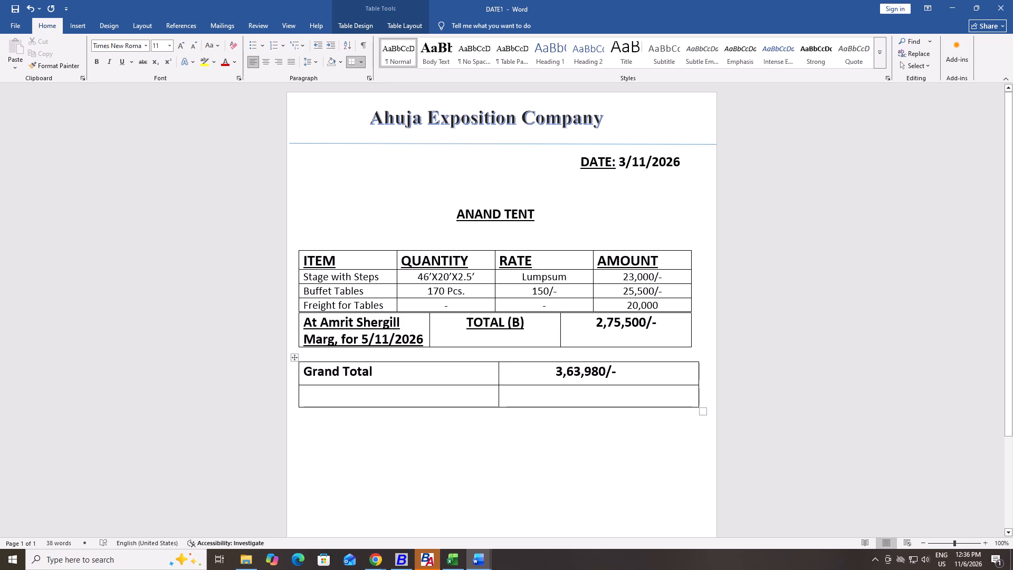
double_click(309, 374)
double_click(309, 374)
drag(309, 374, 320, 367)
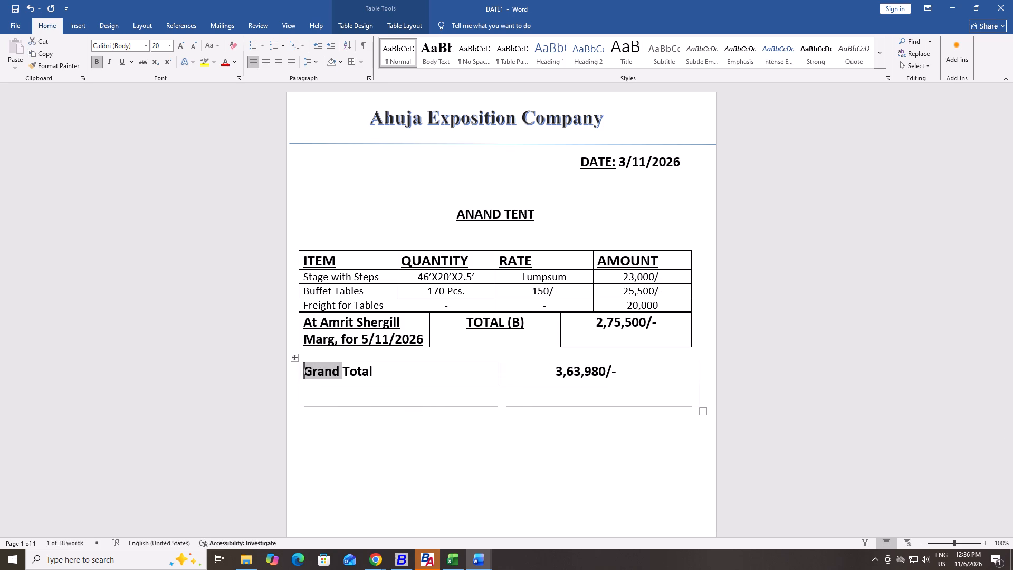
key(Escape)
drag(303, 373, 392, 375)
click(269, 62)
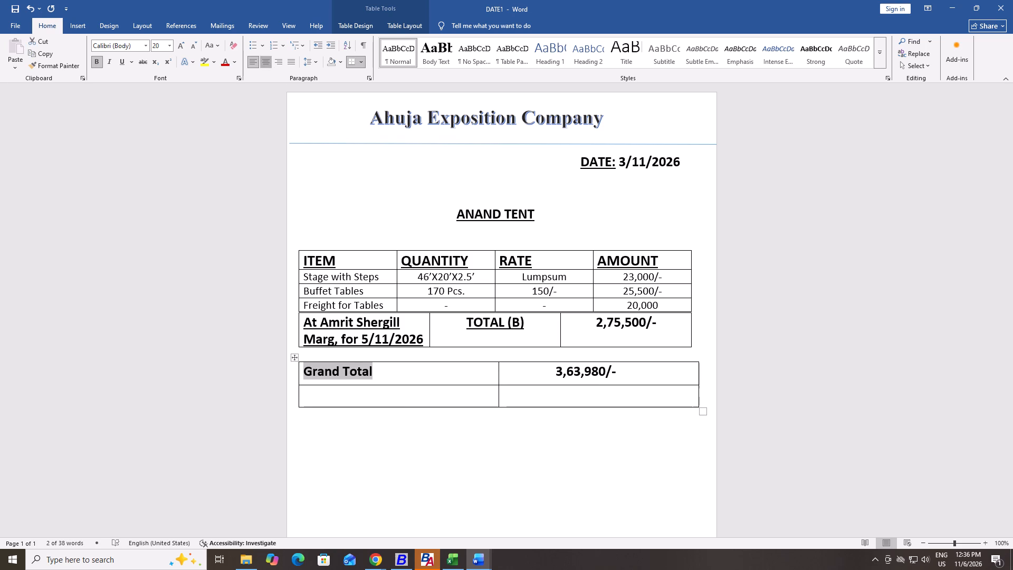
click(176, 377)
click(402, 396)
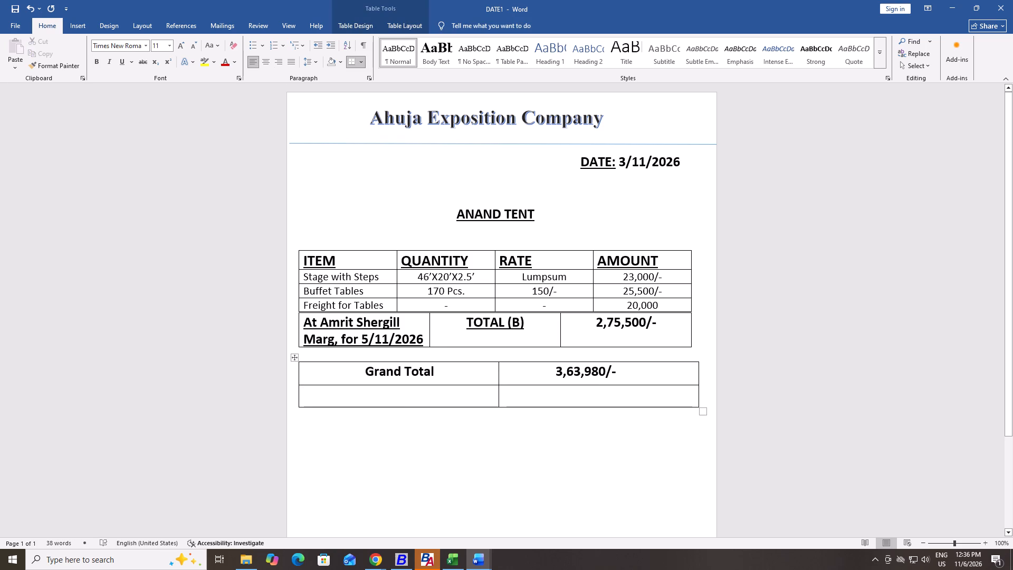
Append "(A+B)" after the Grand Total label.
click(449, 373)
key(space)
text(()
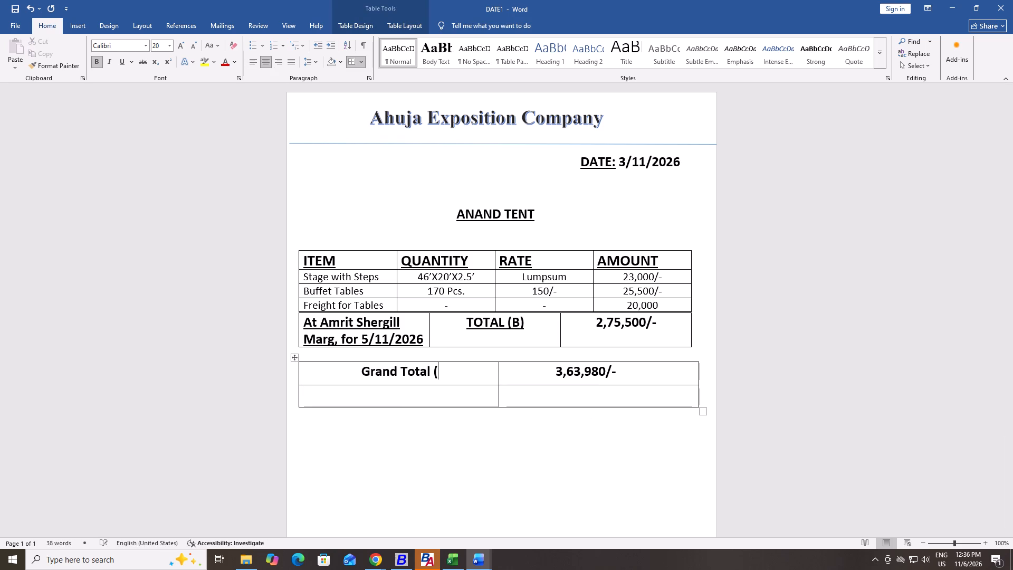
key(shift+a)
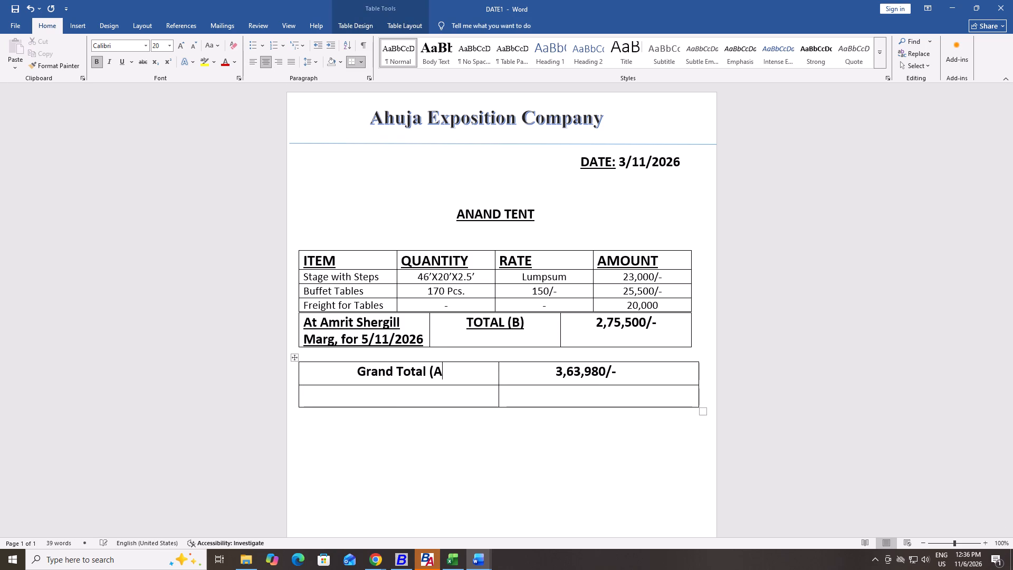
key(plus)
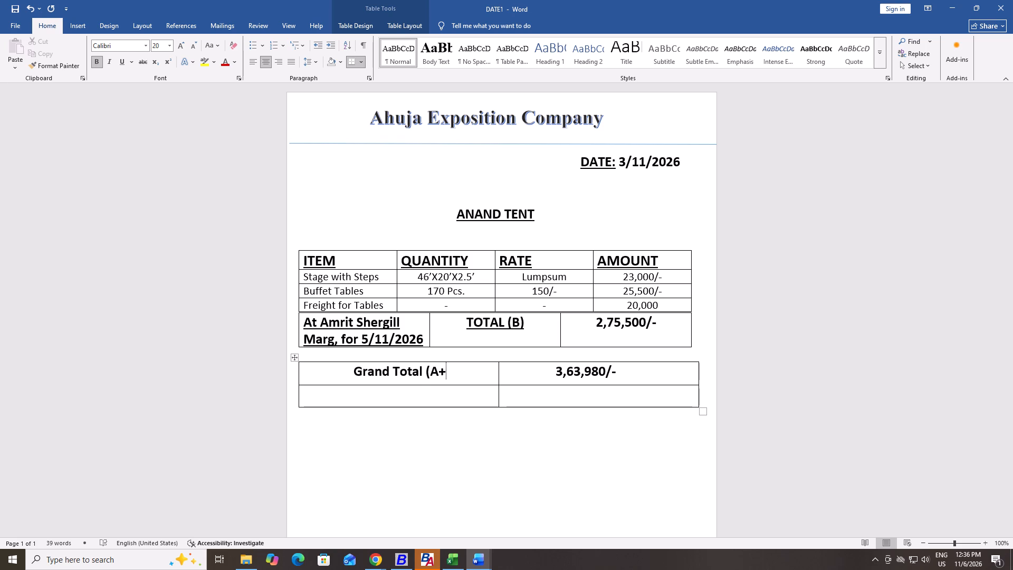
key(shift+b)
key(shift+parenright)
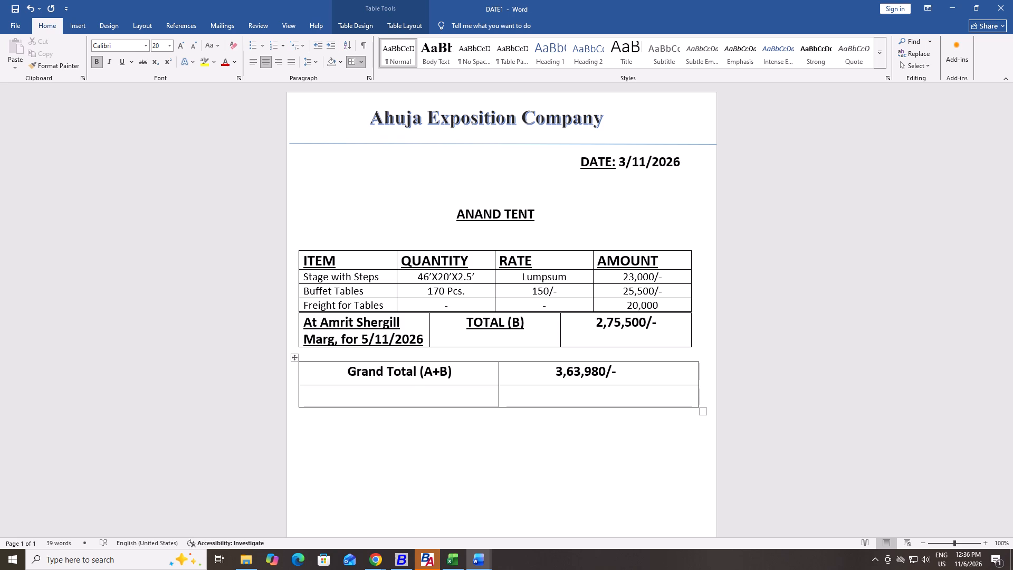
Enter "Less Amount Received" in the empty cell below Grand Total (A+B).
click(423, 404)
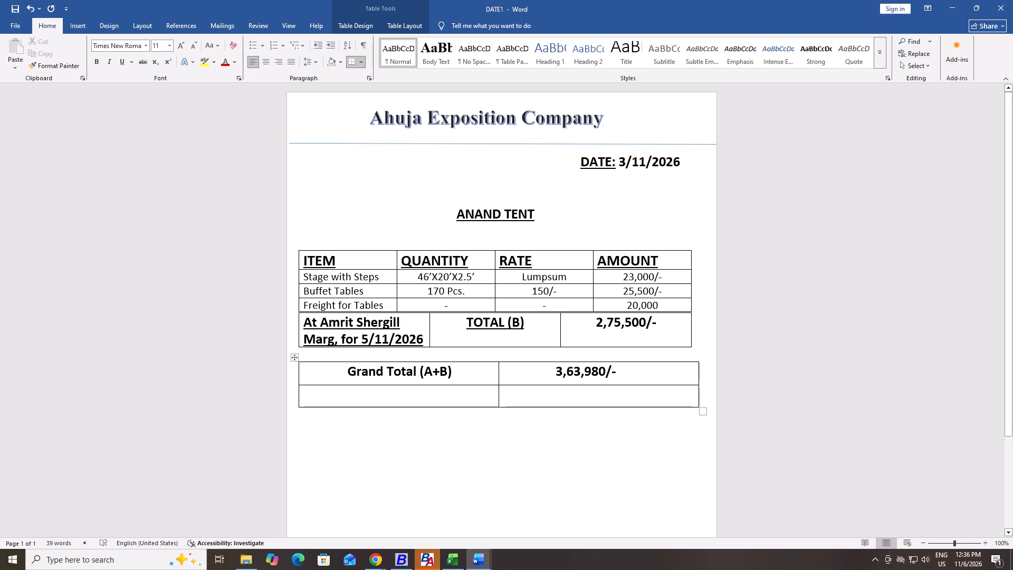
text(Less Re)
key(BackSpace)
key(BackSpace)
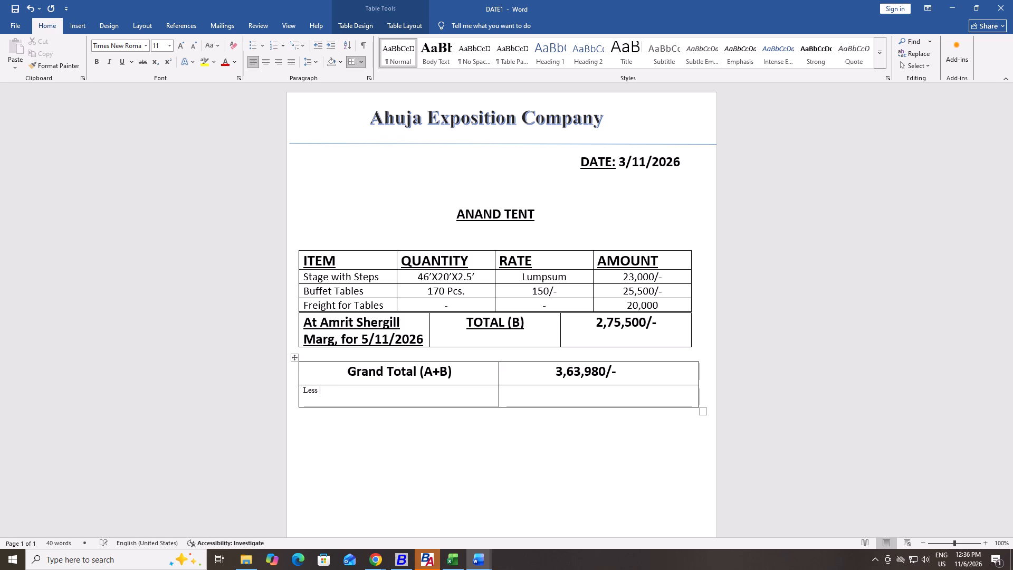
text(Receipts)
key(BackSpace)
key(space)
key(BackSpace)
key(BackSpace)
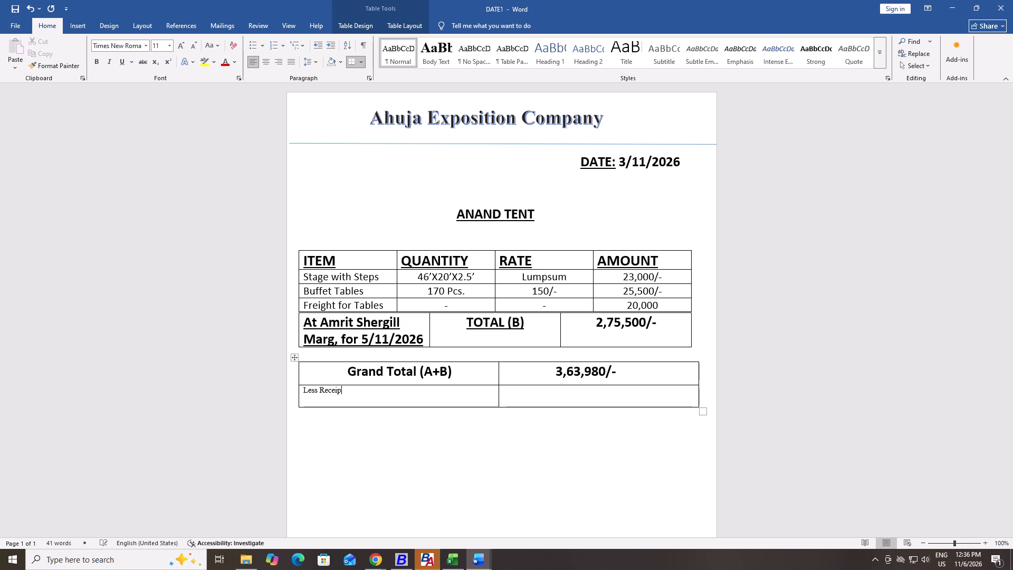
key(BackSpace)
key(BackSpace)
key(BackSpace)
key(BackSpace)
key(BackSpace)
key(BackSpace)
text(Amount Received)
key(space)
Centre the Less Amount Received label and format it in the Calibri (Body) font at size 20.
key(Home)
key(ctrl+shift+Right)
key(ctrl+shift+Right)
key(ctrl+shift+Right)
key(ctrl+shift+Right)
key(ctrl+shift+Left)
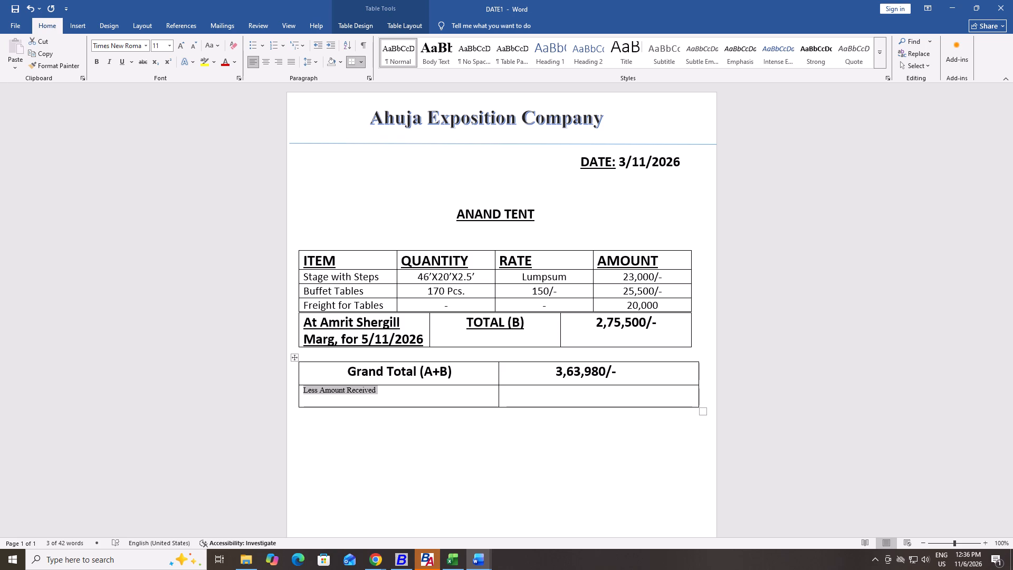
key(h)
text(achff)
key(BackSpace)
text(calibri bo)
key(BackSpace)
key(BackSpace)
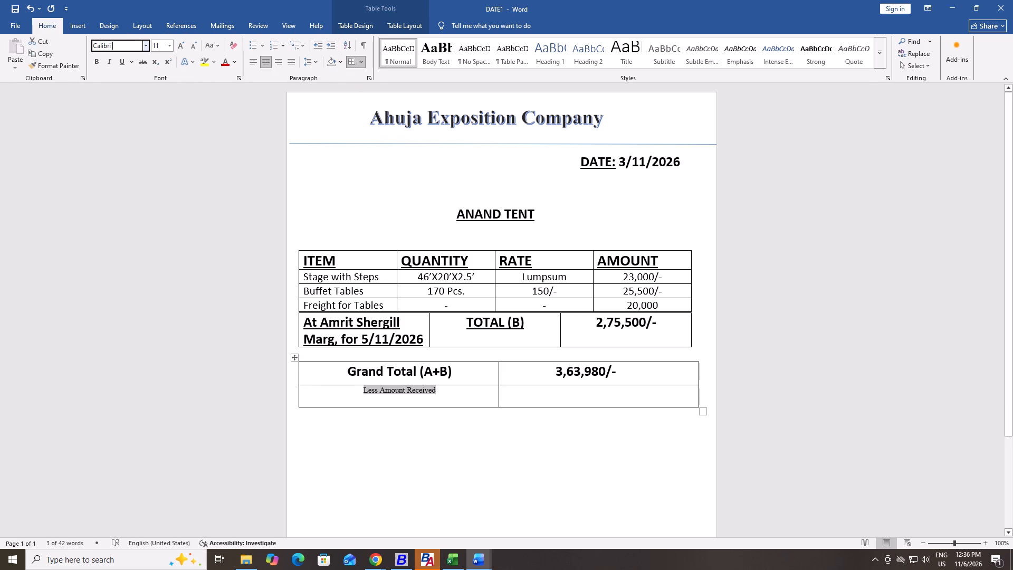
text((body)
key(shift+parenright)
key(Return)
key(alt+h)
text(fs)
key(BackSpace)
text(20)
key(Return)
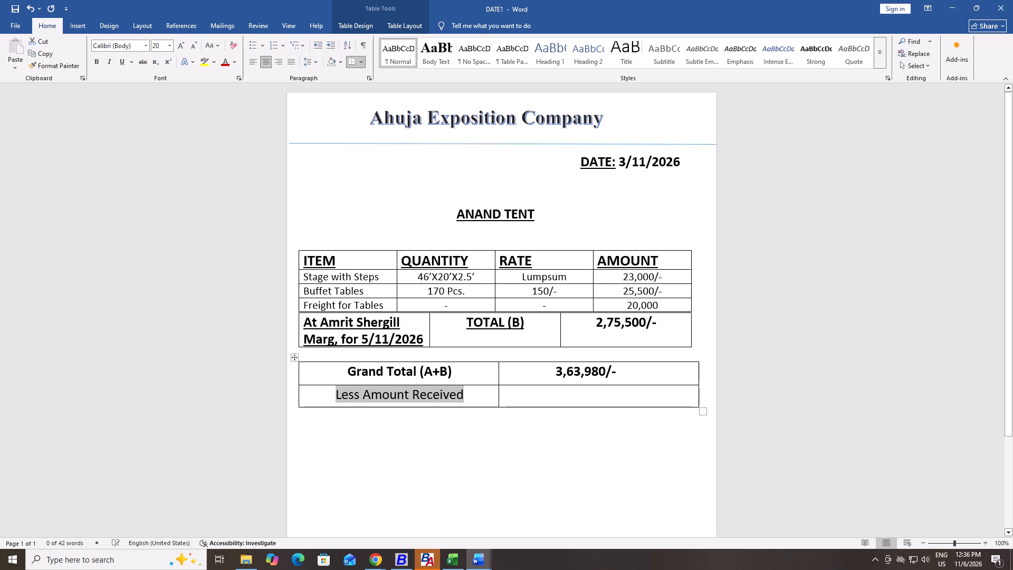
Make the Less Amount Received label bold.
key(ctrl+b)
key(Right)
Enter 1,00,000/- in the cell beside Less Amount Received.
key(Tab)
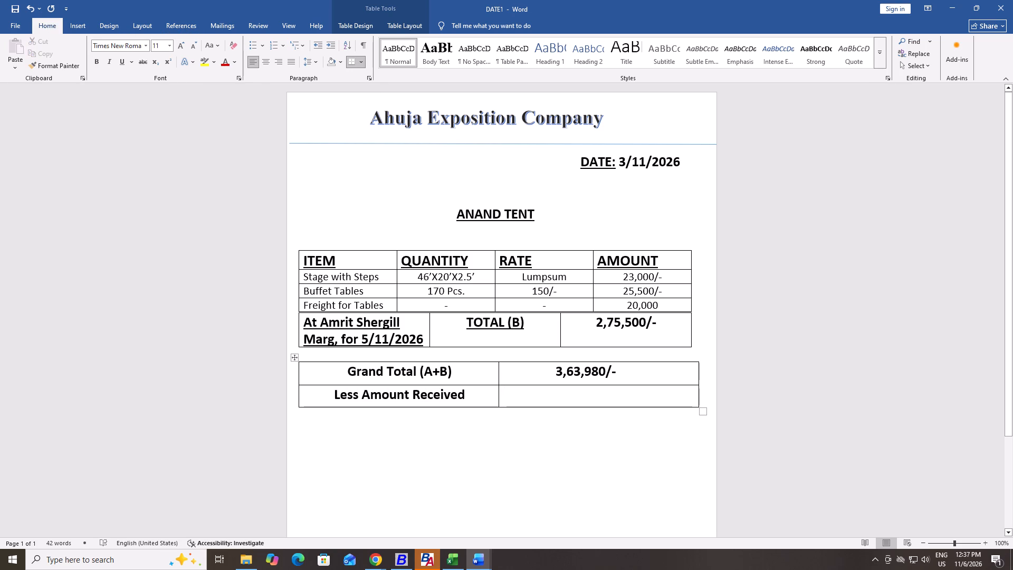
text(1,00,000/-)
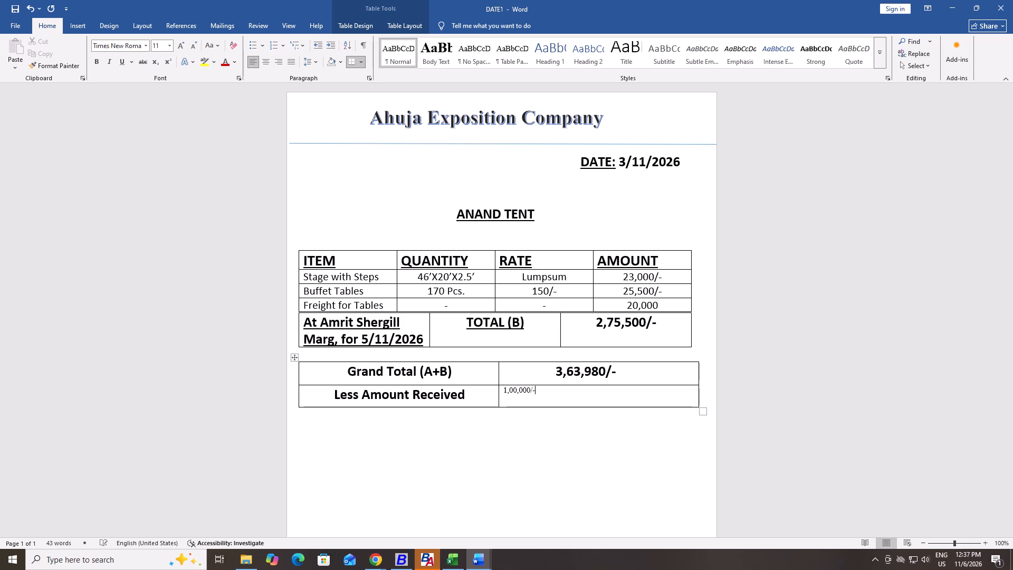
Change the 1,00,000/- amount to a Calibri font.
key(ctrl+shift+Left)
key(ctrl+shift+Left)
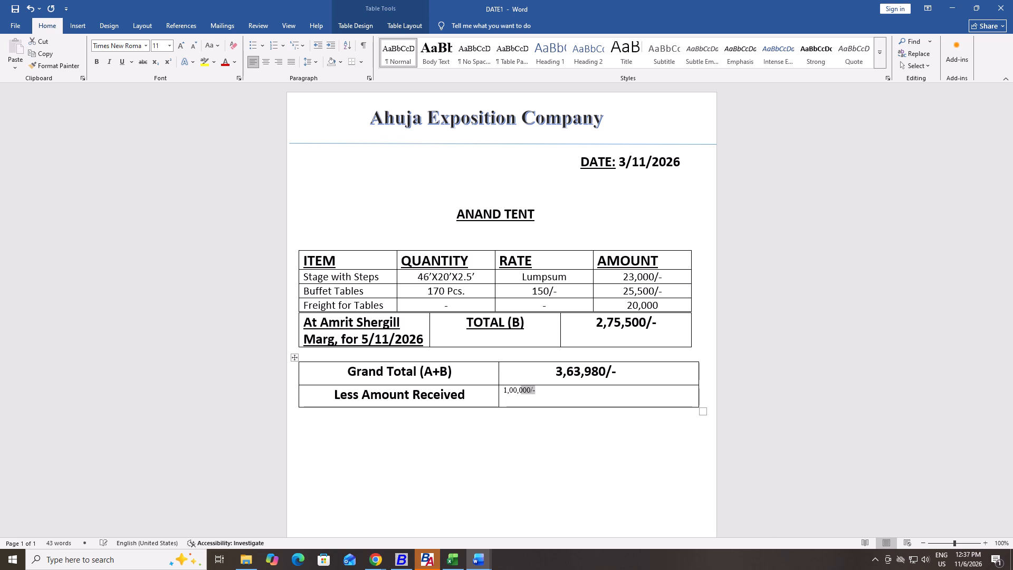
key(ctrl+shift+Left)
key(ctrl+shift+Left)
key(ctrl+shift+Left)
key(ctrl+shift+Left)
text(hff)
key(BackSpace)
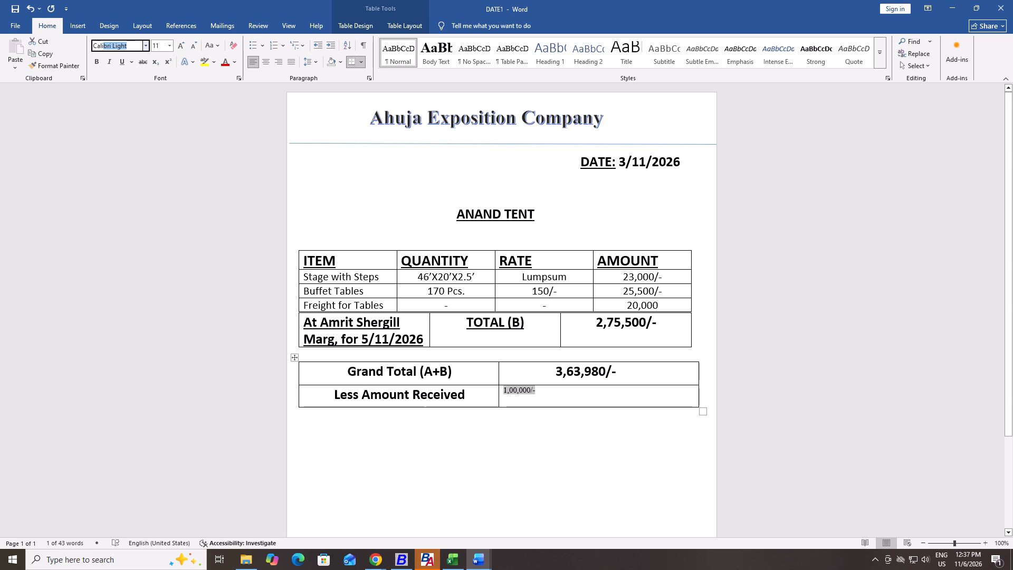
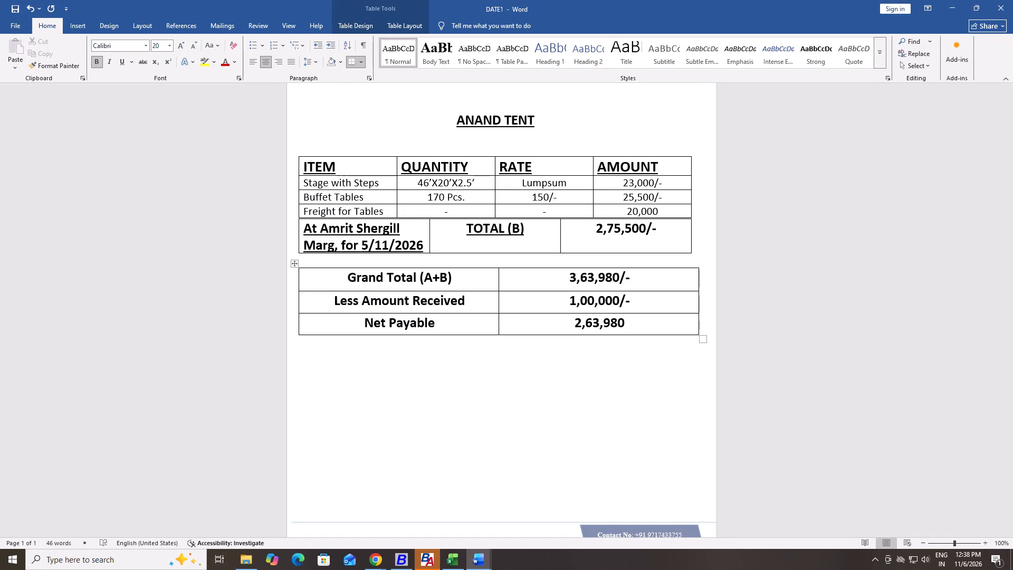
Add /- to the end of the Net Payable amount so it reads 2,63,980/-.
text(/-)
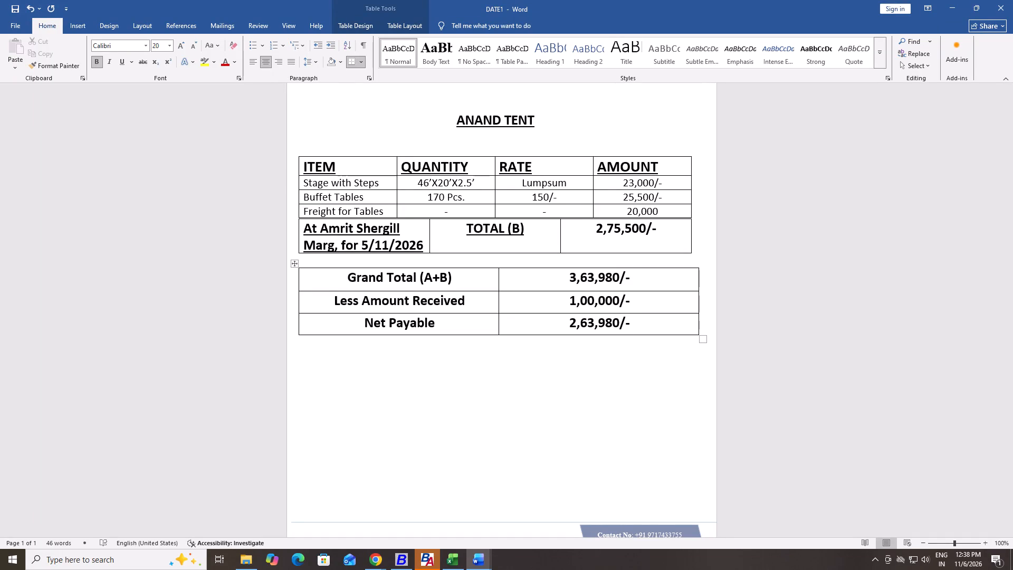
Change the day in the quotation's DATE line so it reads 6/11/2026.
scroll(633, 332, up, 4)
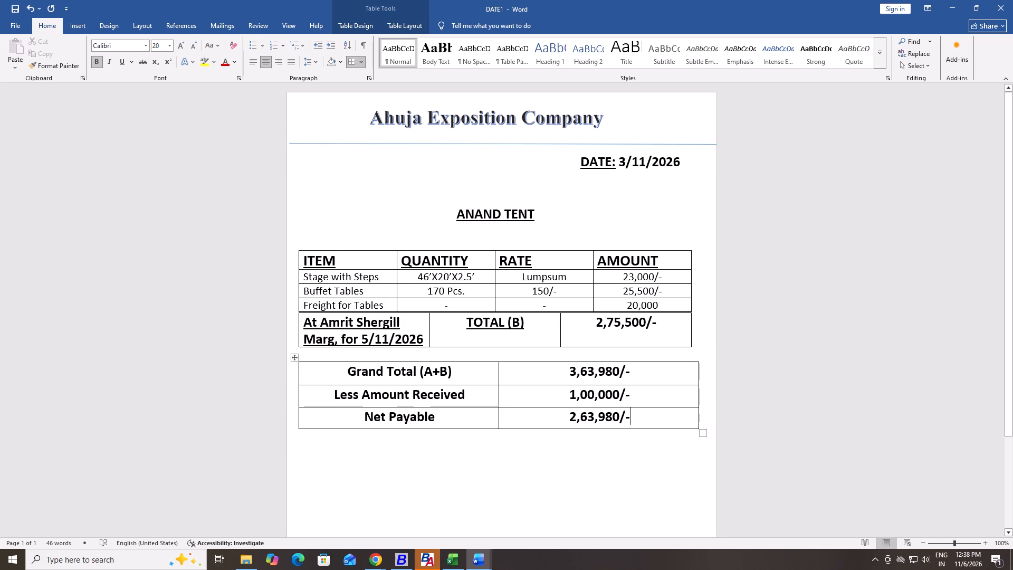
click(625, 160)
key(BackSpace)
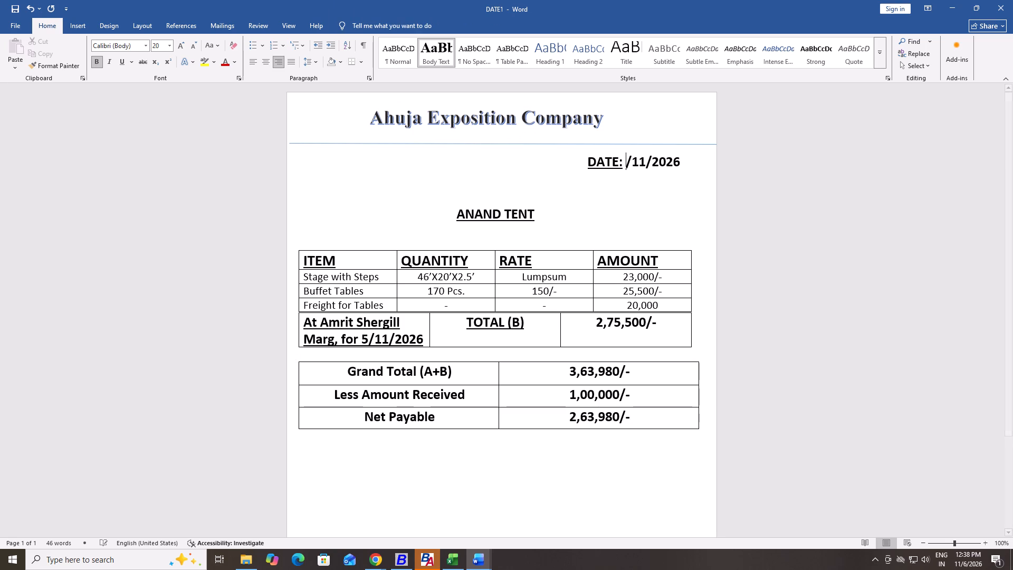
key(6)
click(790, 264)
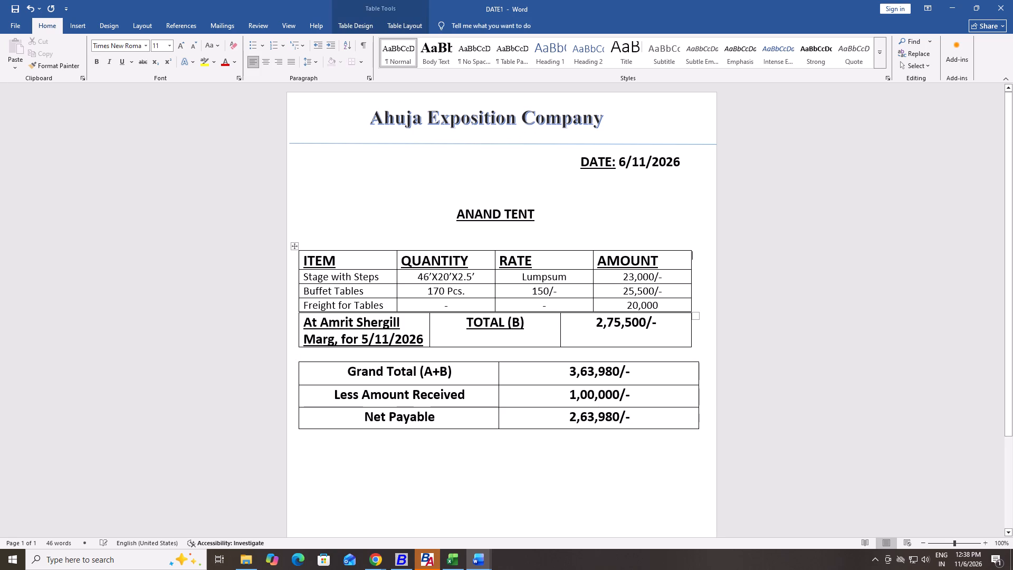
Review the whole quotation page from letterhead to footer and check its print preview.
scroll(838, 349, up, 5)
scroll(838, 349, down, 7)
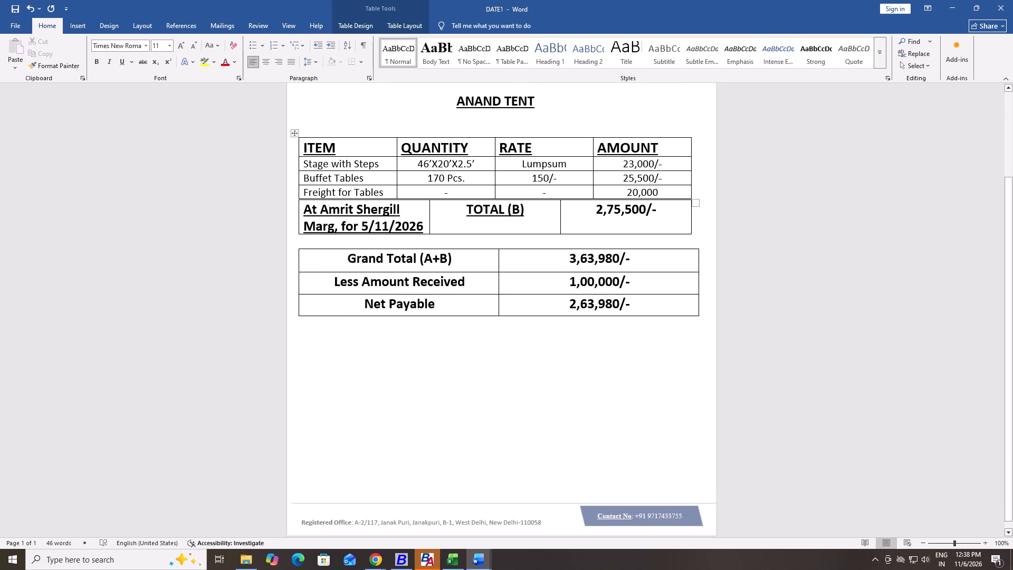
scroll(838, 349, down, 7)
scroll(838, 349, up, 18)
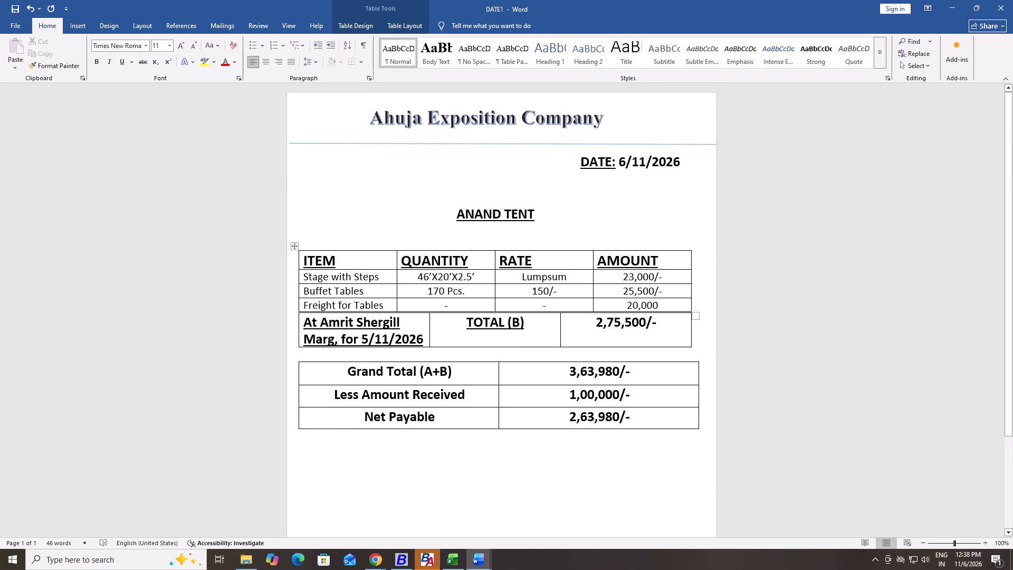
key(ctrl+p)
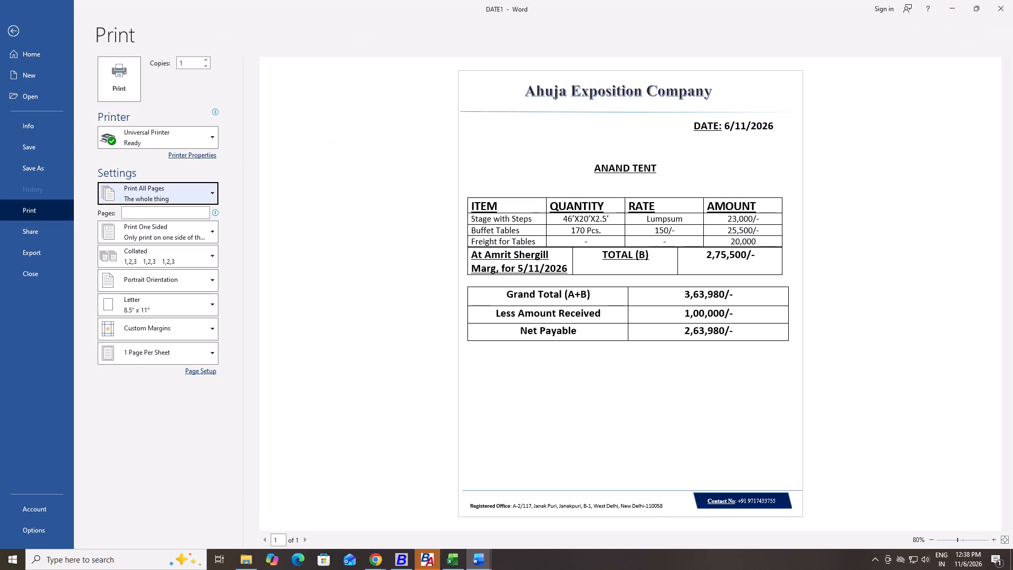
key(Escape)
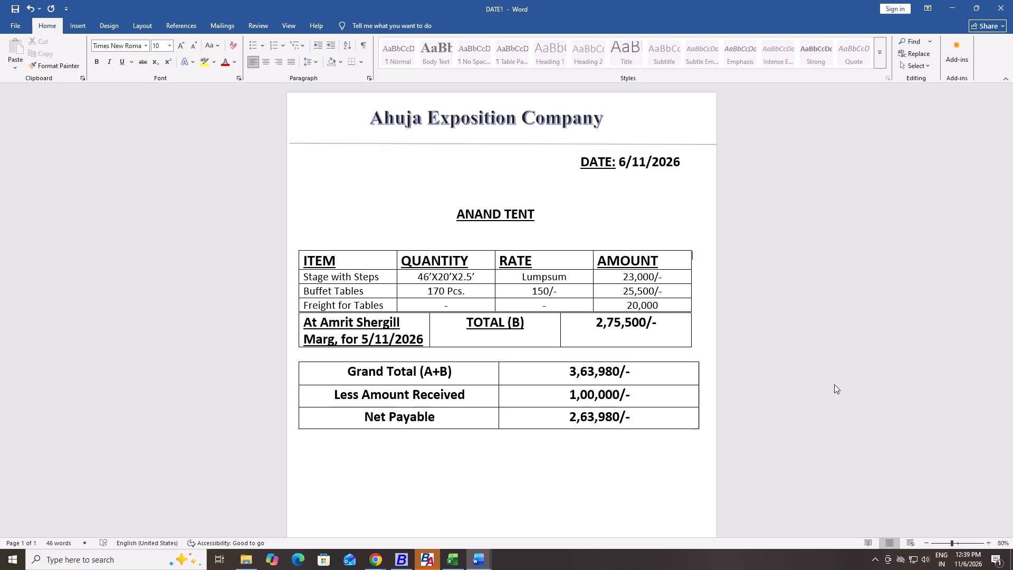
Insert :- after Less in the summary table so the label reads Less:- Amount Received.
click(356, 397)
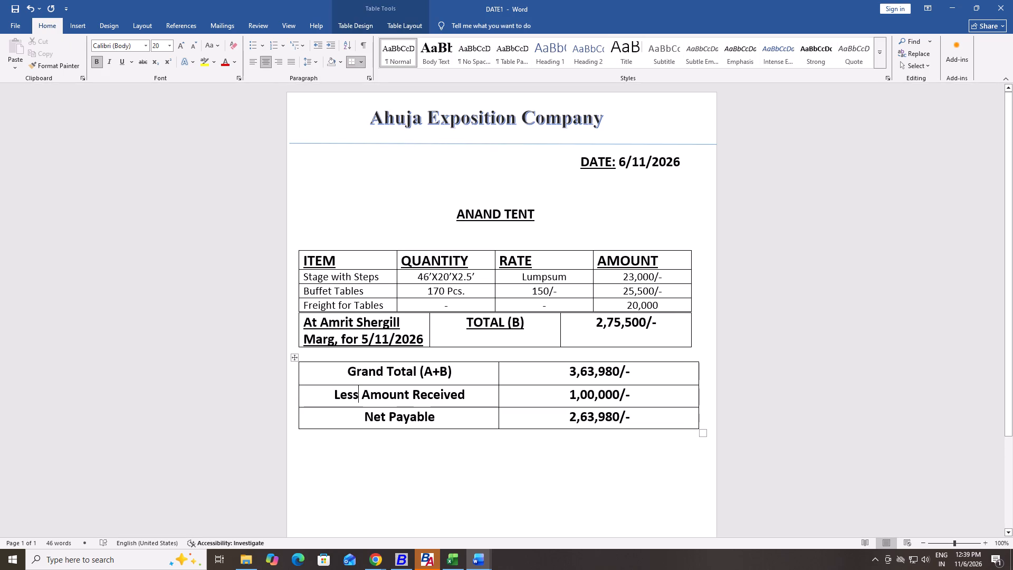
text(:-)
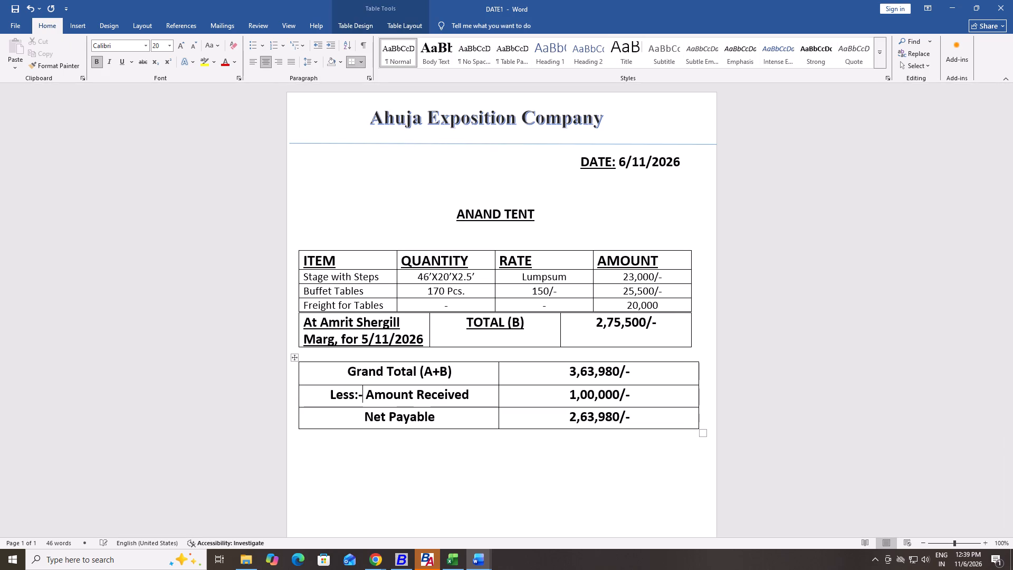
key(space)
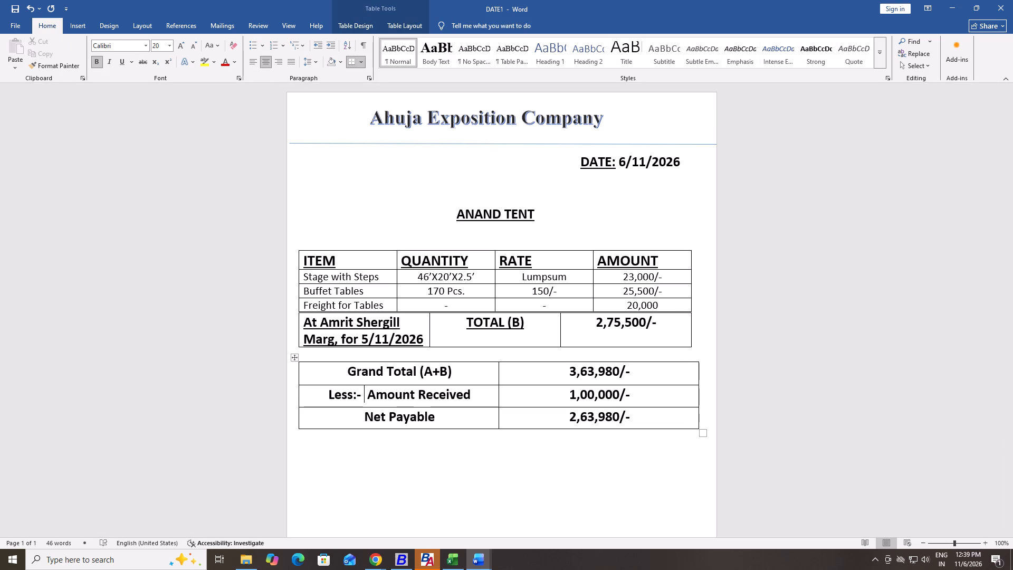
key(BackSpace)
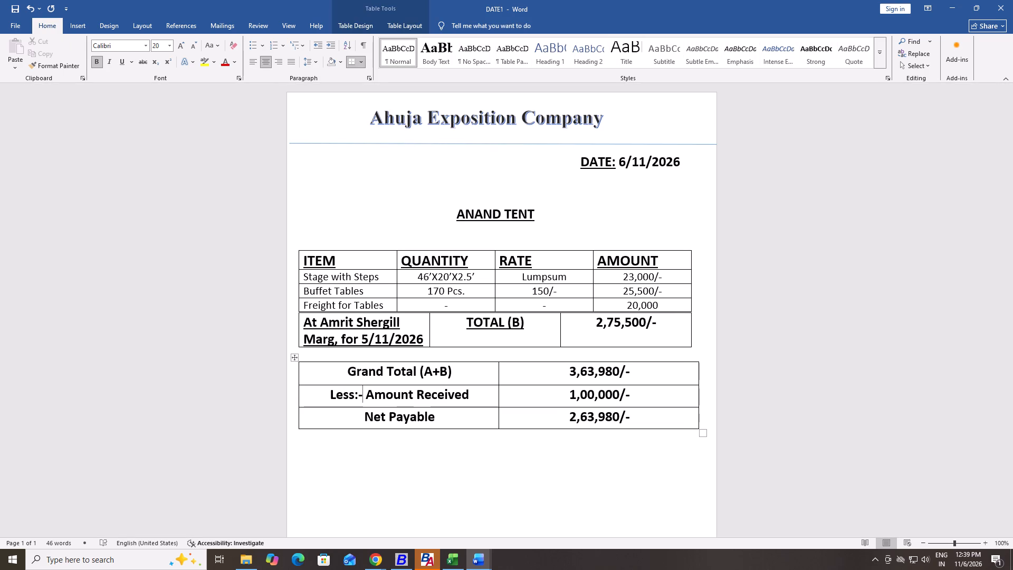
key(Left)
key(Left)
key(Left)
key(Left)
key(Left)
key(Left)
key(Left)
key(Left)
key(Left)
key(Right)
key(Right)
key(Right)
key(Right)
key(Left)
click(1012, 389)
Save the DATE1 document.
key(ctrl+s)
Print the quotation with Microsoft Print to PDF and save it on the Desktop as page 2.
scroll(770, 387, up, 6)
key(ctrl+p)
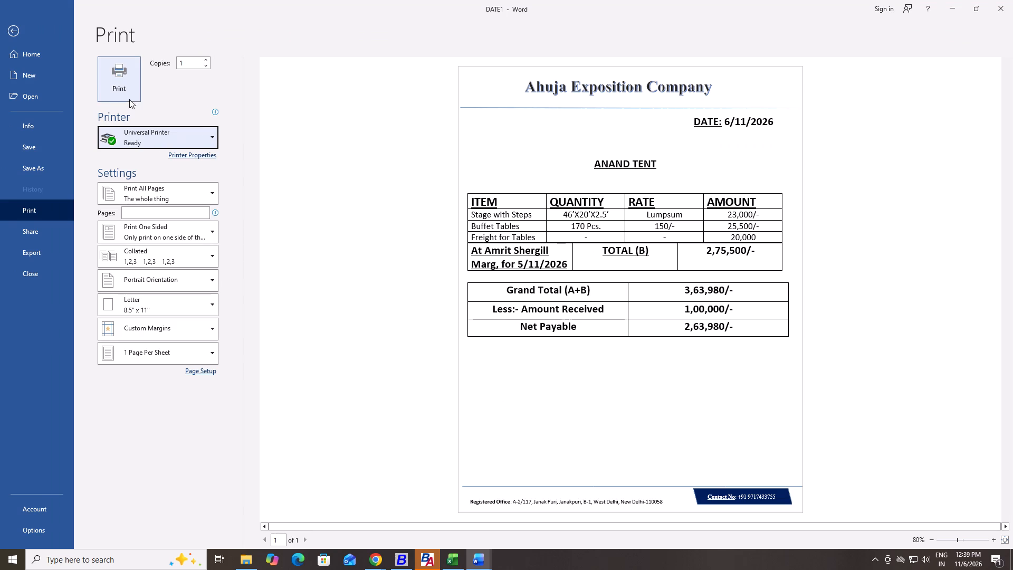
click(148, 139)
click(166, 205)
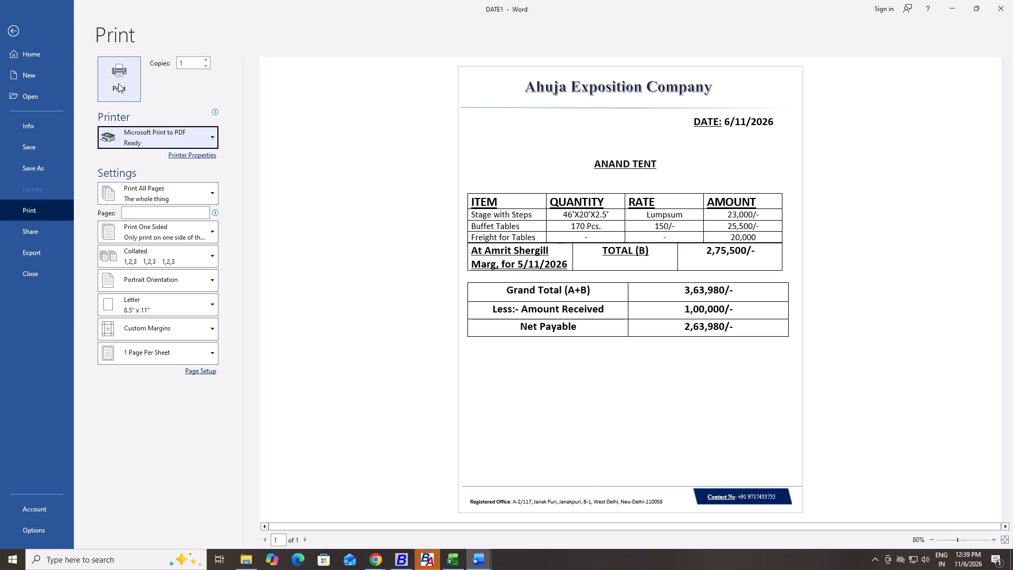
click(118, 83)
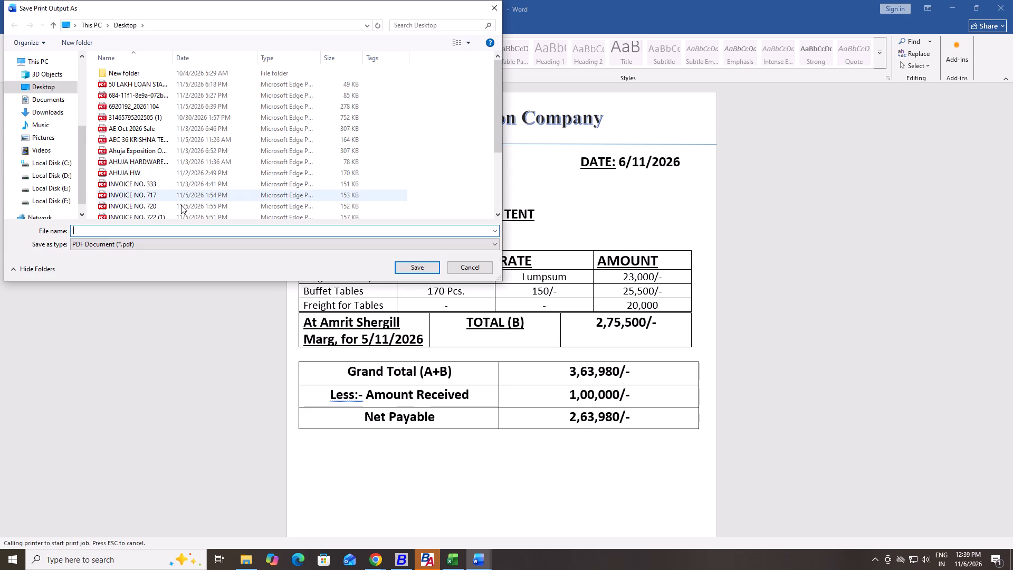
text(page 2)
key(Return)
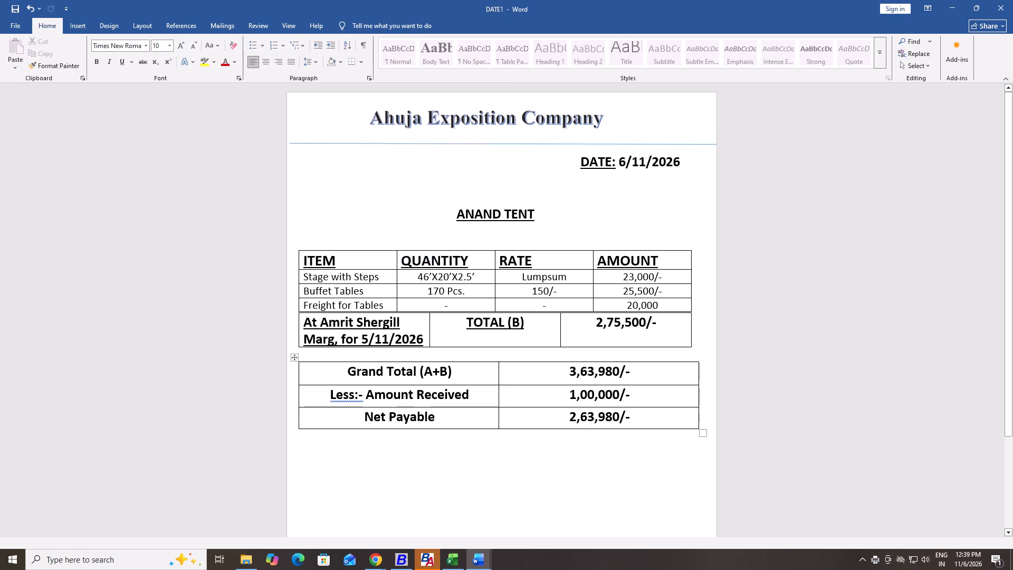
Switch to the DATE document containing the Modern School, Vasant Vihar quotation.
key(alt+Tab)
key(alt+Tab)
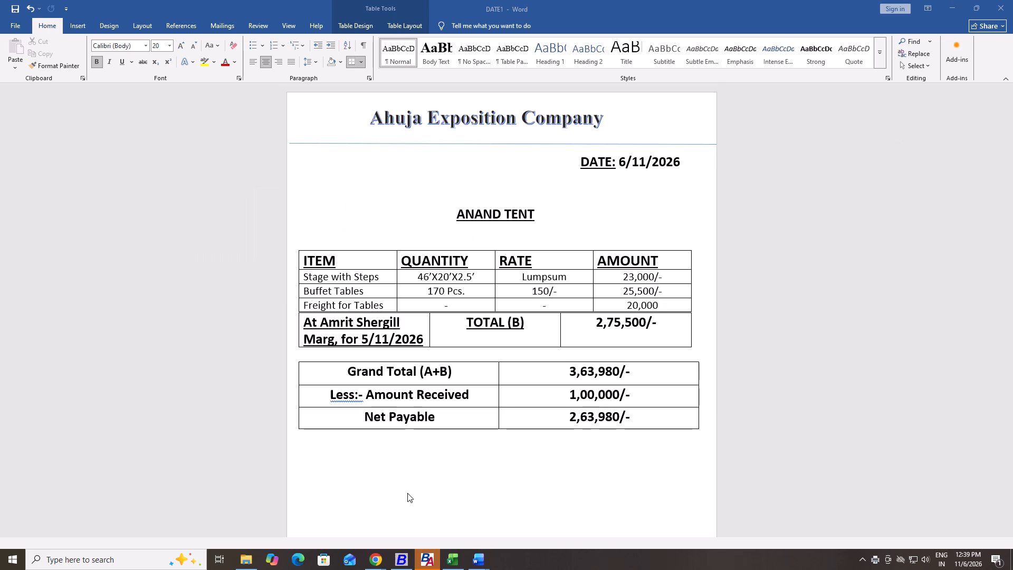
key(Escape)
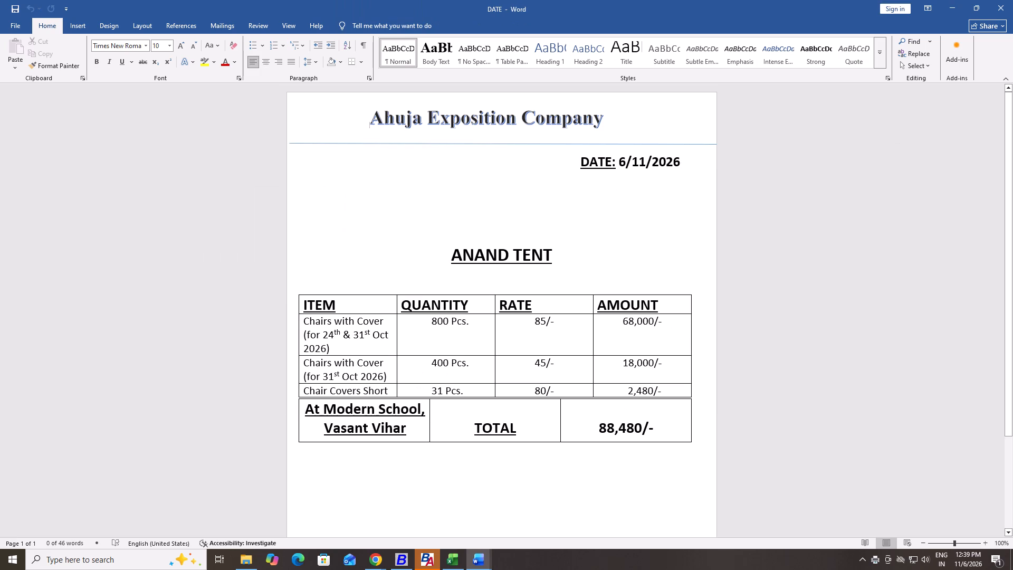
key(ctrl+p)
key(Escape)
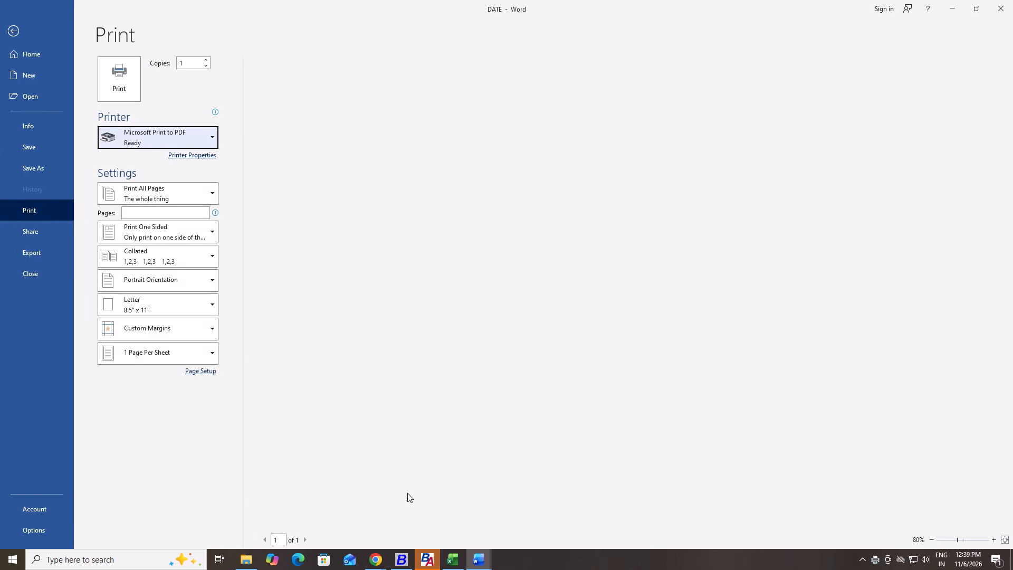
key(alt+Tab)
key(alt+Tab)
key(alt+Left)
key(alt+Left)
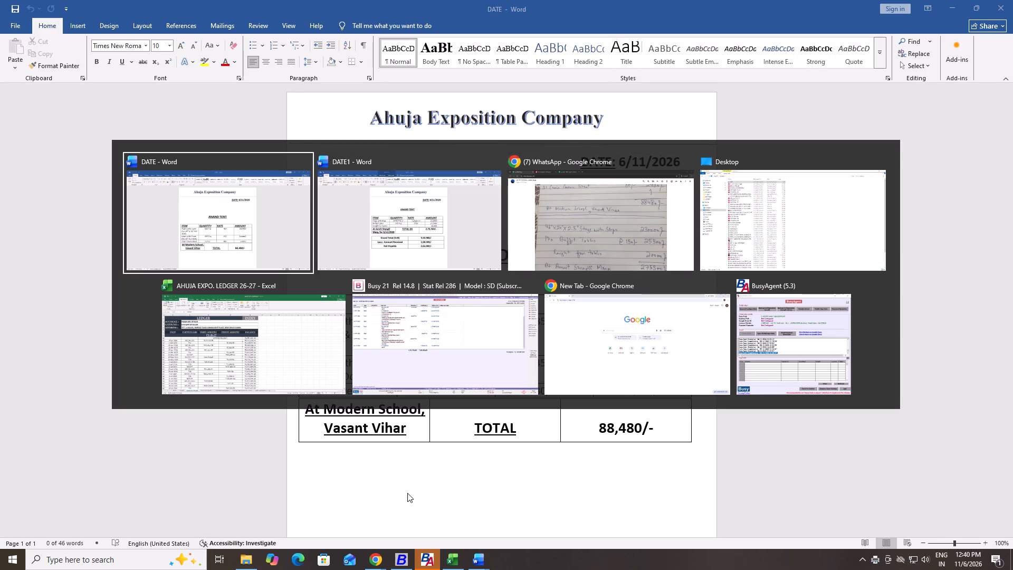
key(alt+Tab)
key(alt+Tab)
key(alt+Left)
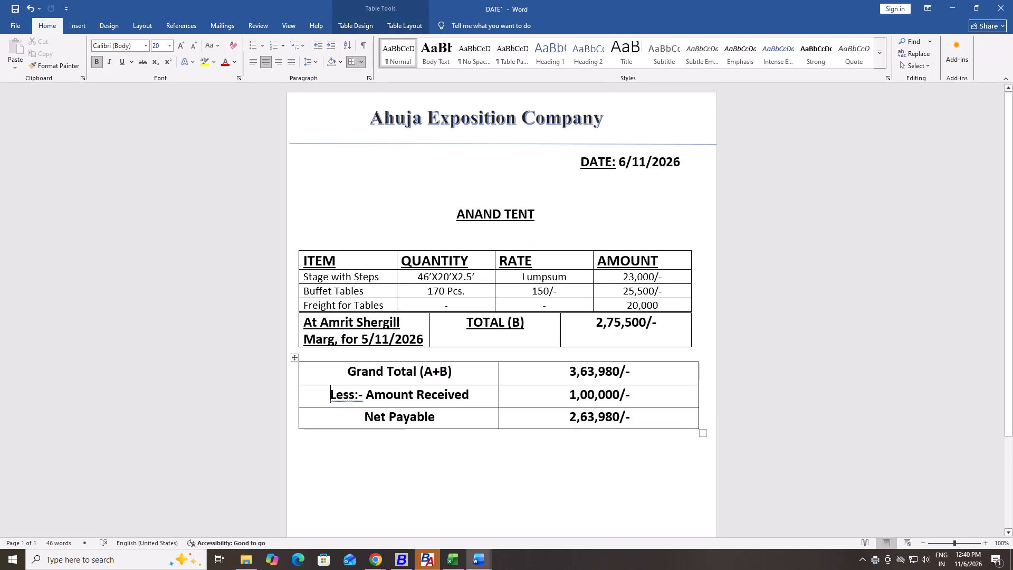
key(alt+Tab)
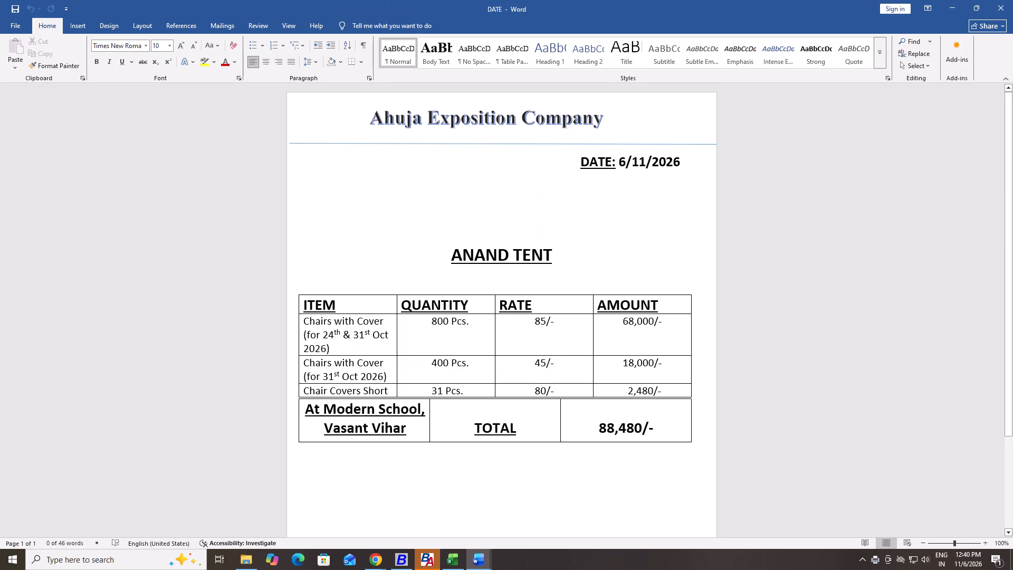
Check the print preview of the Modern School, Vasant Vihar quotation.
key(ctrl+p)
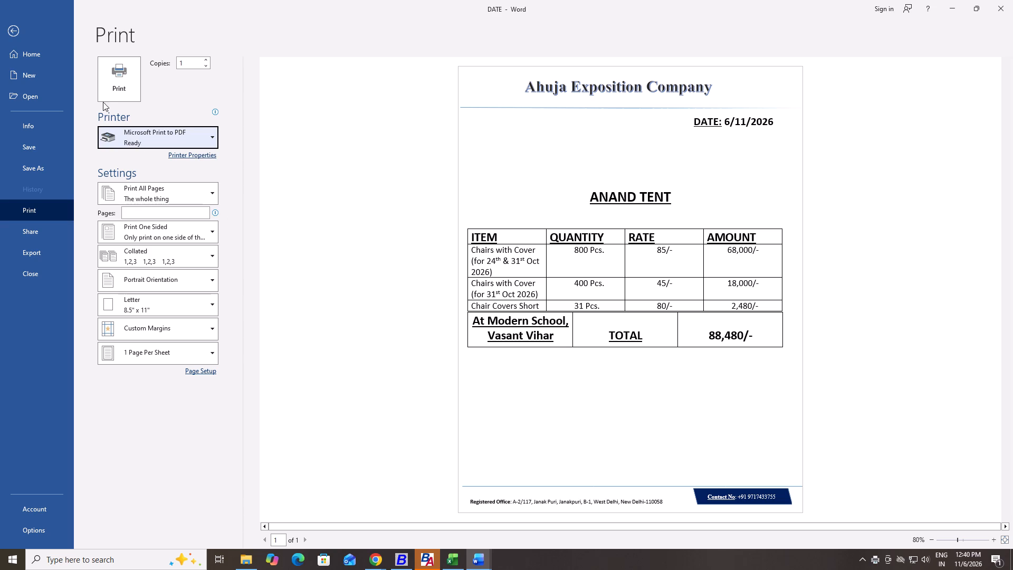
click(9, 28)
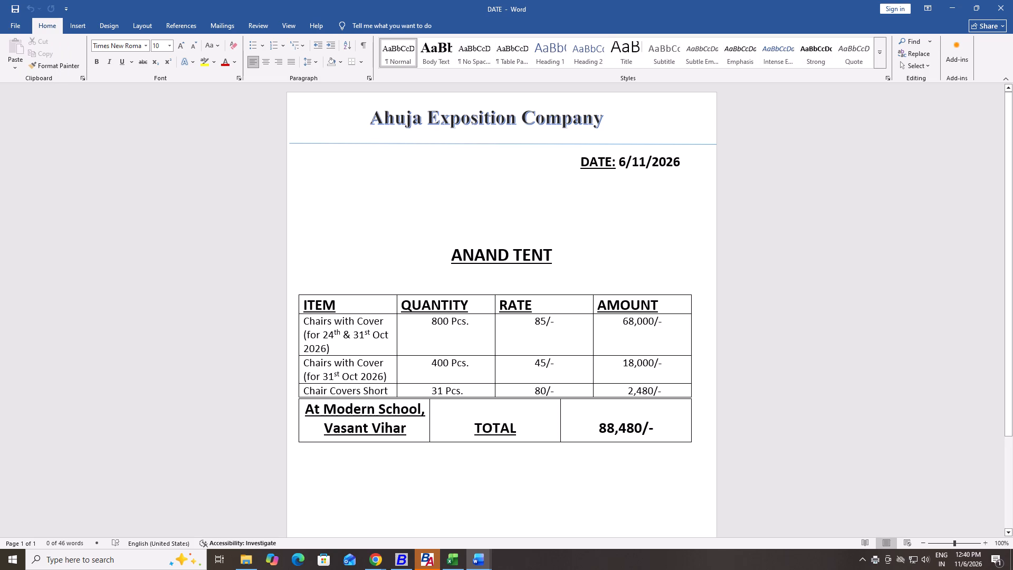
Change the TOTAL label in the bottom row of the chairs quotation to TOTAL (A).
click(522, 425)
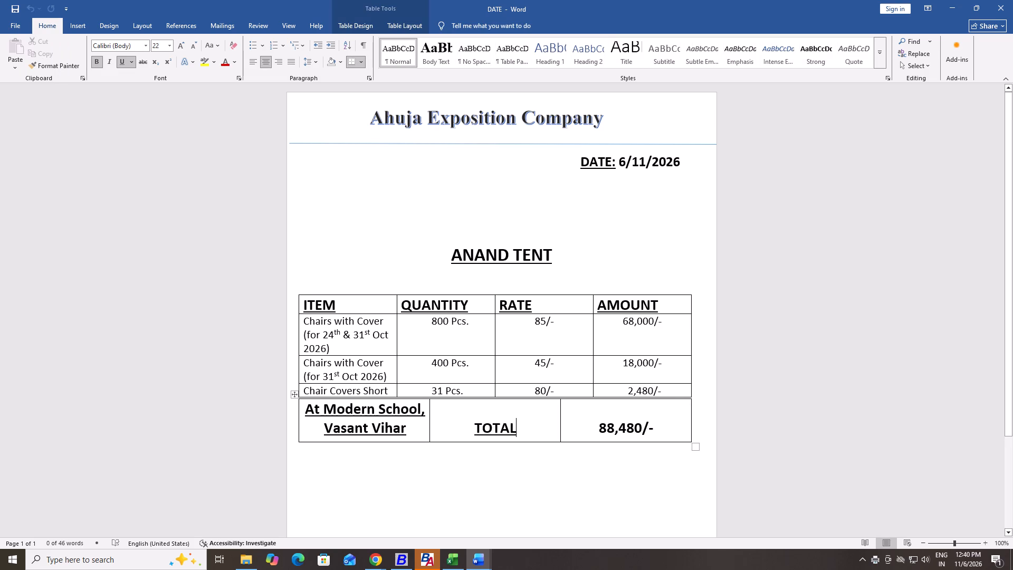
key(space)
text((a)
key(BackSpace)
key(shift+a)
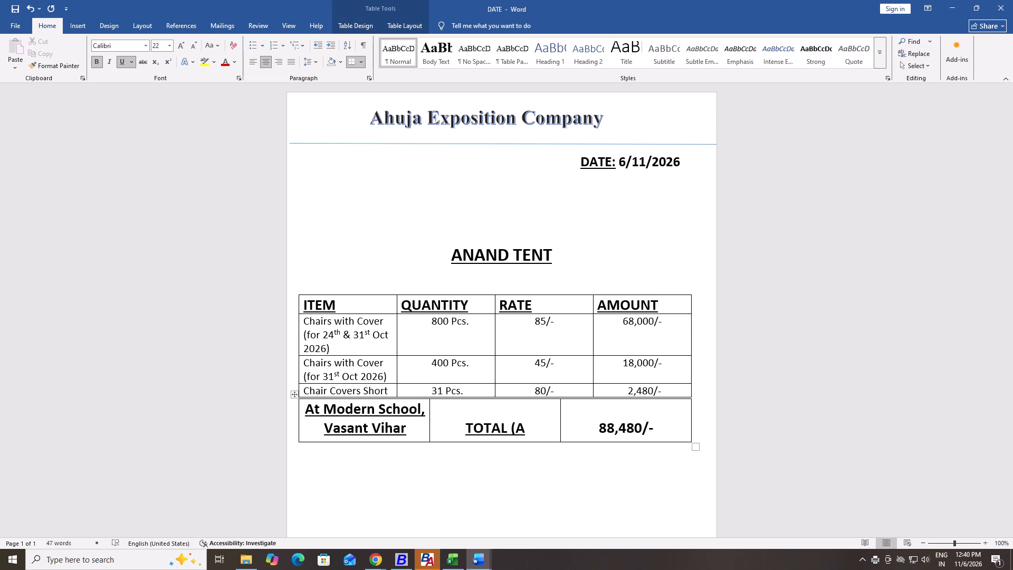
key(shift+parenright)
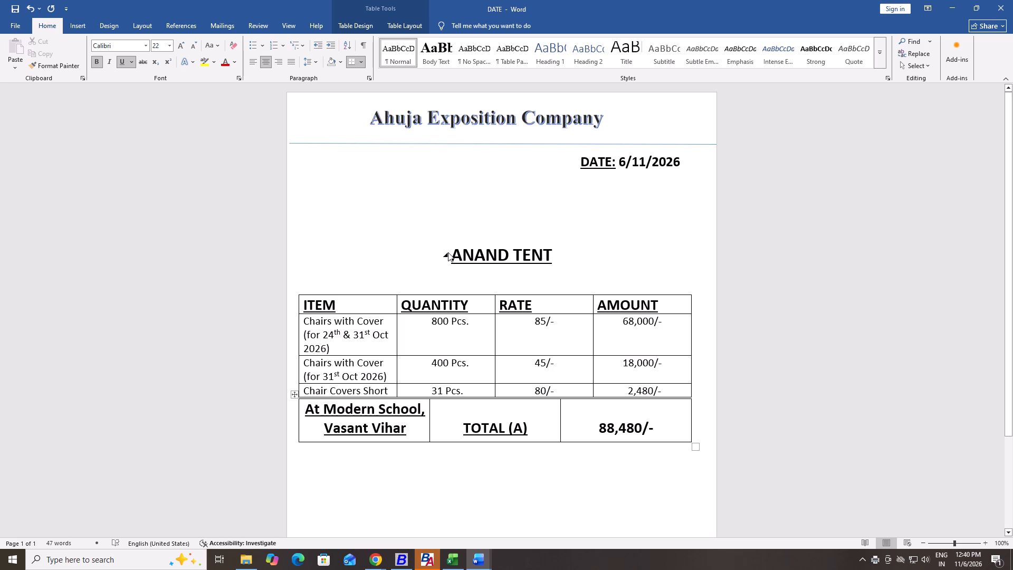
Remove the centring of the ANAND TENT heading and delete the blank lines above it.
click(438, 257)
key(BackSpace)
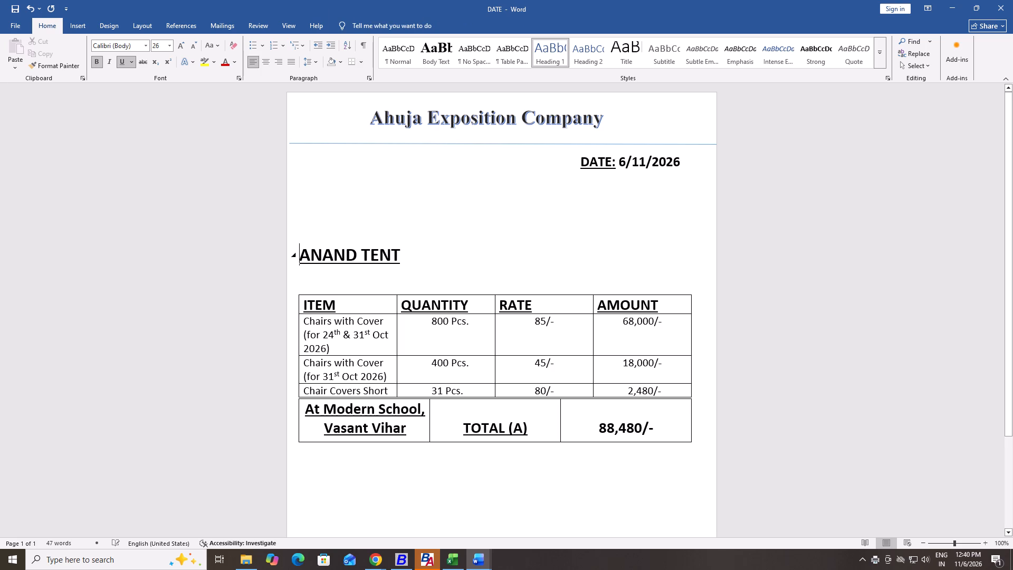
key(BackSpace)
key(BackSpace)
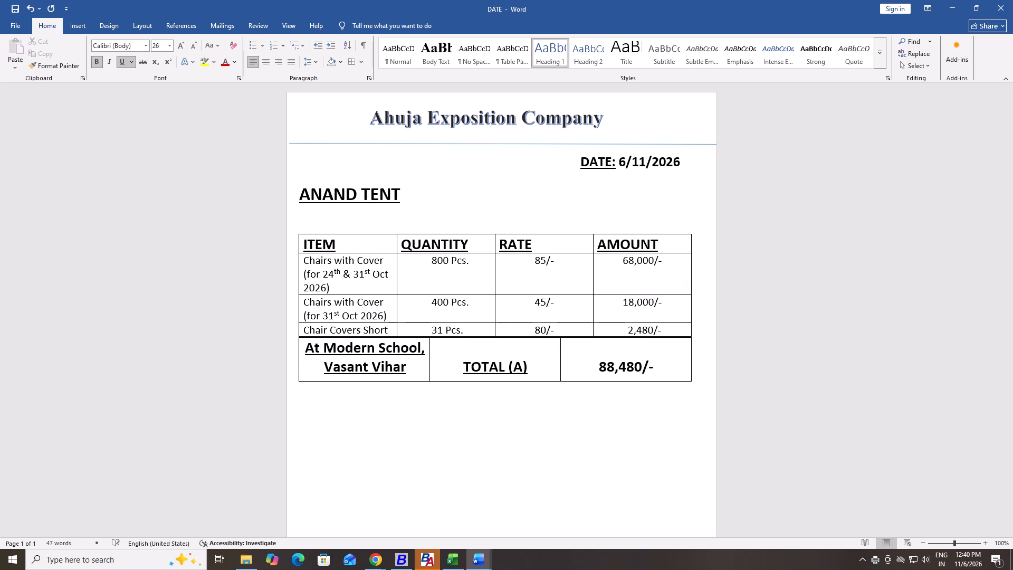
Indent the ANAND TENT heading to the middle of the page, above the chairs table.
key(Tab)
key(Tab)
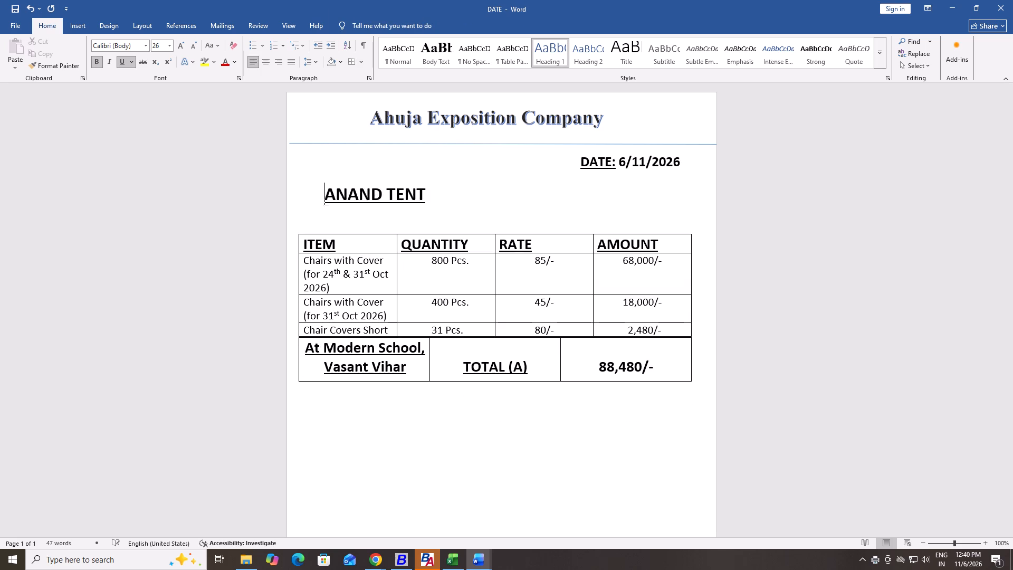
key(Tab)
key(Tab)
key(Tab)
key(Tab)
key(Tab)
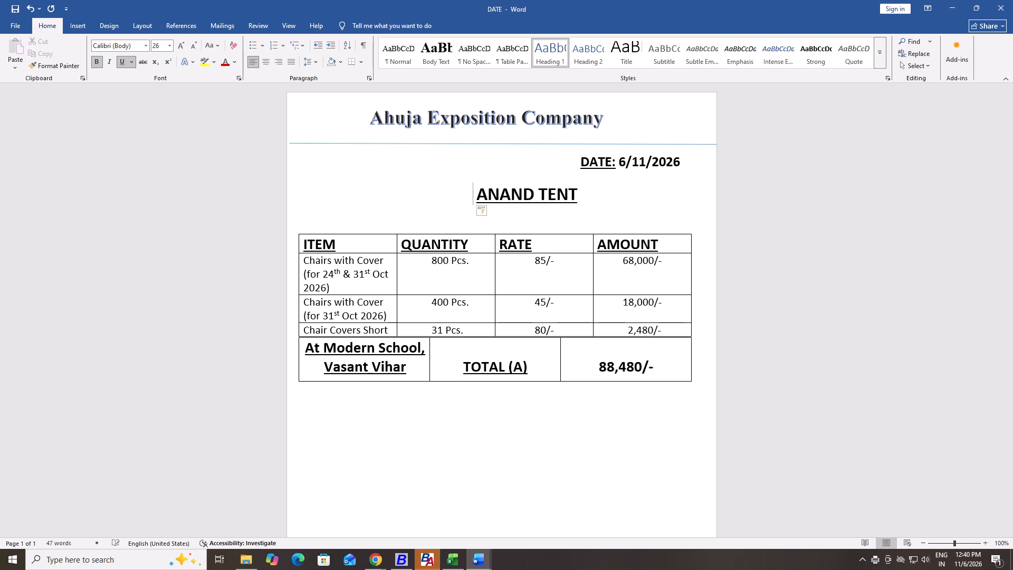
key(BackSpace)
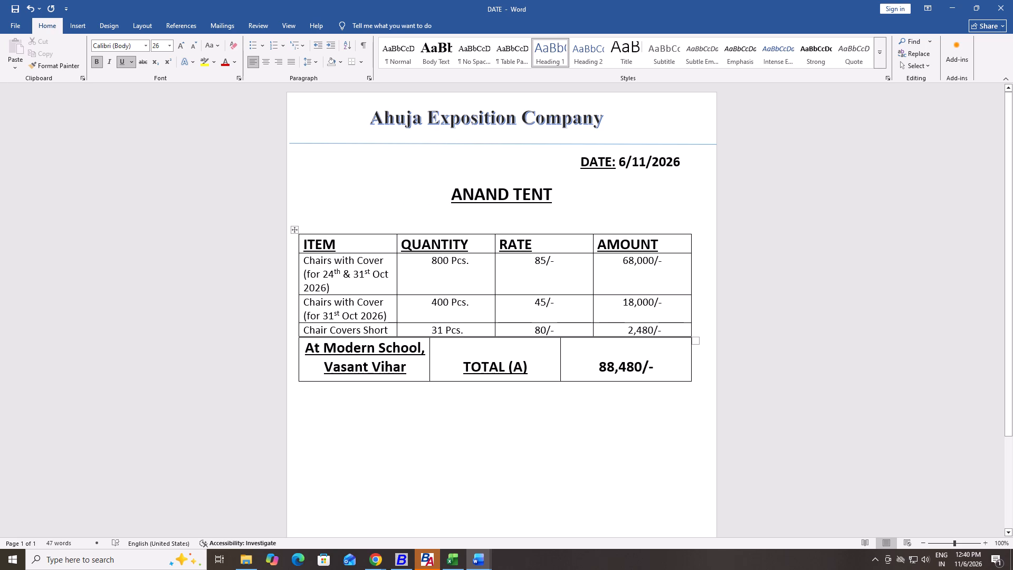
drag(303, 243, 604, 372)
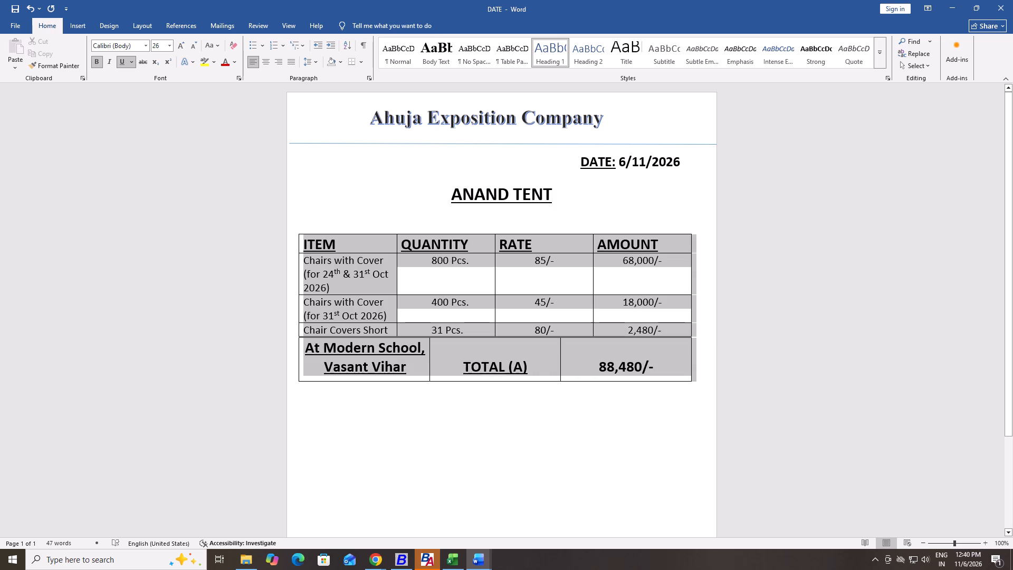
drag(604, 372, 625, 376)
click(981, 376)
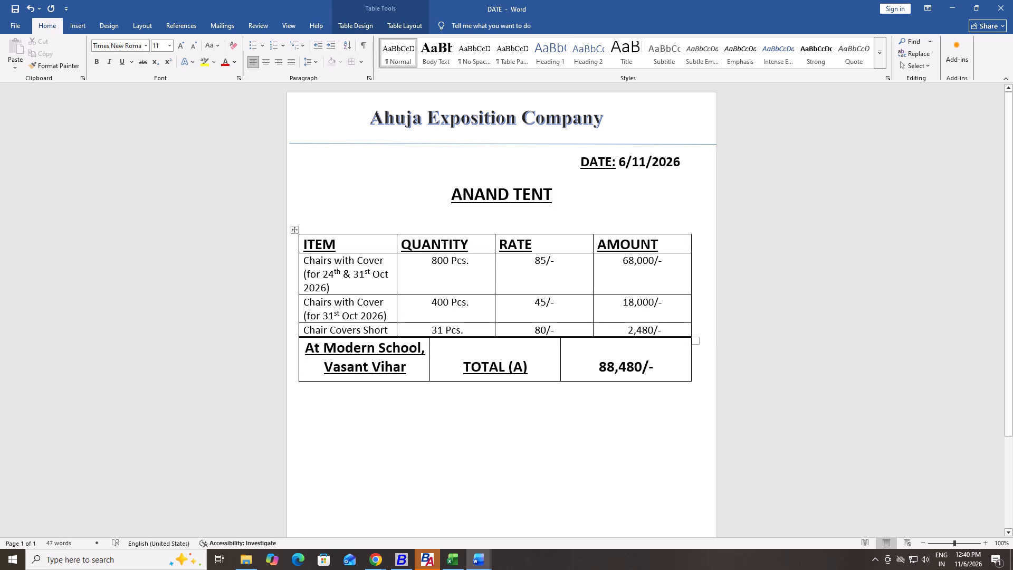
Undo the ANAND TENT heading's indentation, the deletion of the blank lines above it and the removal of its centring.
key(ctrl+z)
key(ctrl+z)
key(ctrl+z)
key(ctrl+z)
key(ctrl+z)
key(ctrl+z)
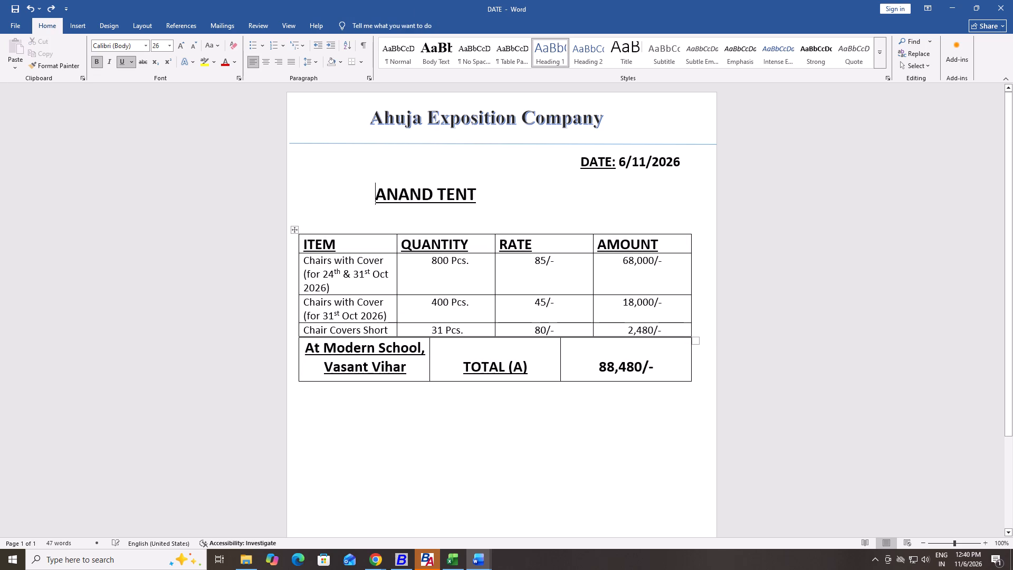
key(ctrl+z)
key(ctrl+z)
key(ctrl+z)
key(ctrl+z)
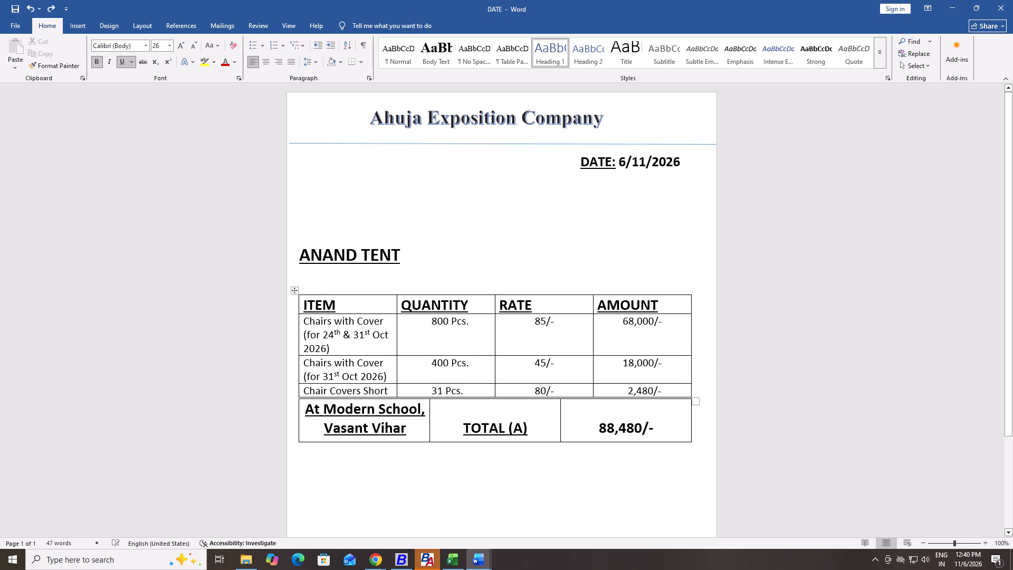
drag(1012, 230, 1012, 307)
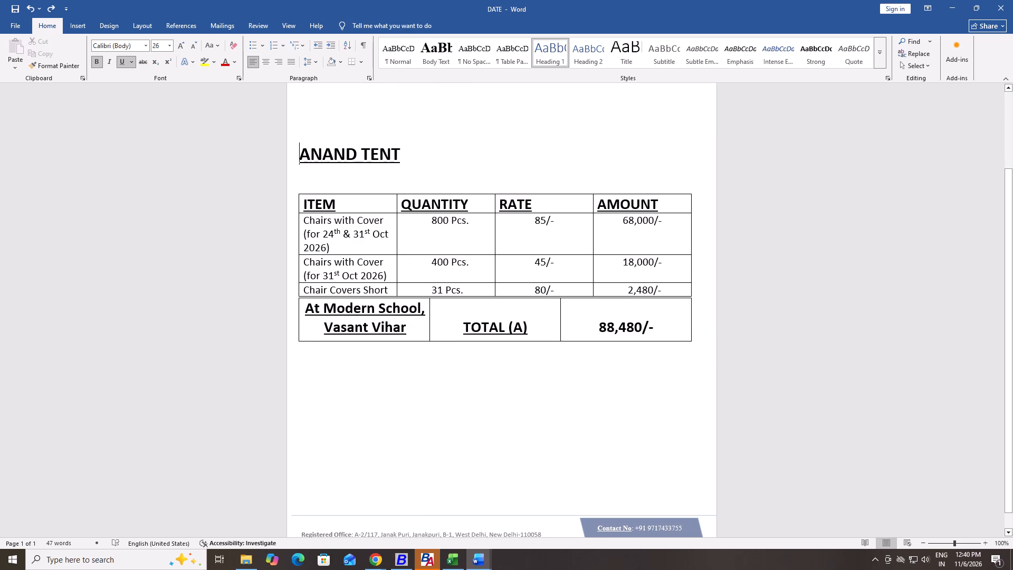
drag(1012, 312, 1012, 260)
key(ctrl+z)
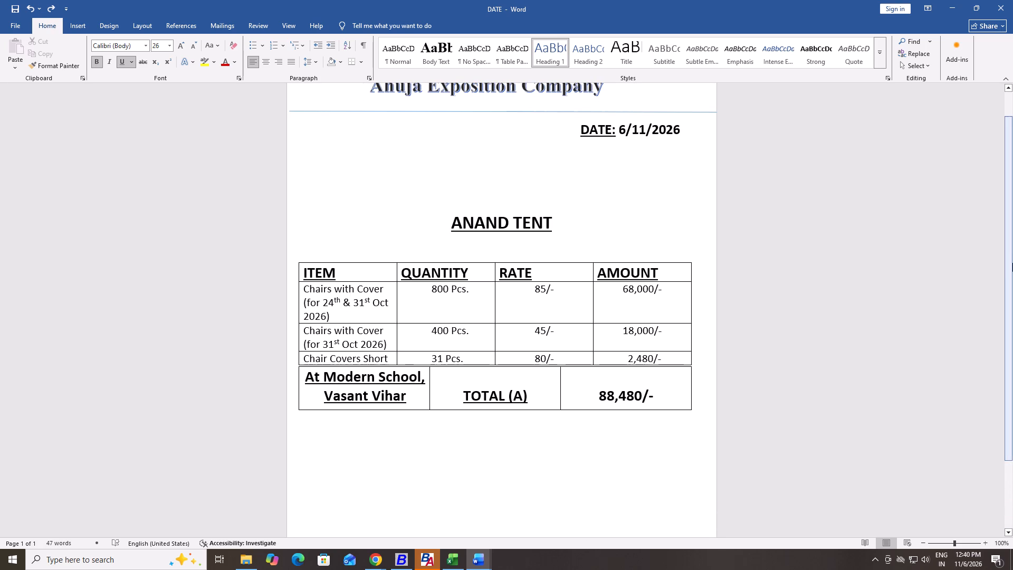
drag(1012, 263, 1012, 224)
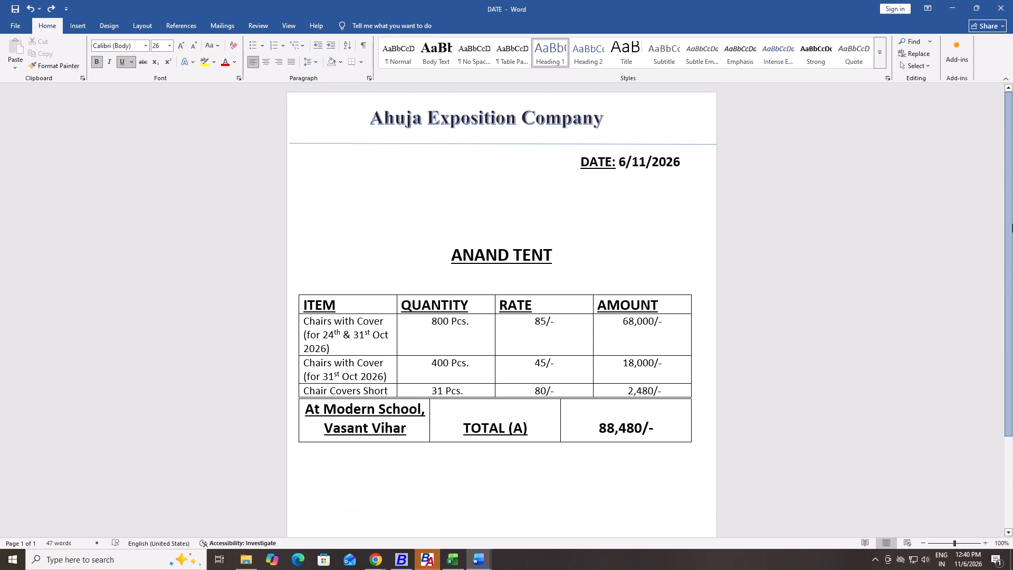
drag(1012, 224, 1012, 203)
Print the Modern School, Vasant Vihar quotation to a PDF named page 1 on the Desktop.
key(ctrl+p)
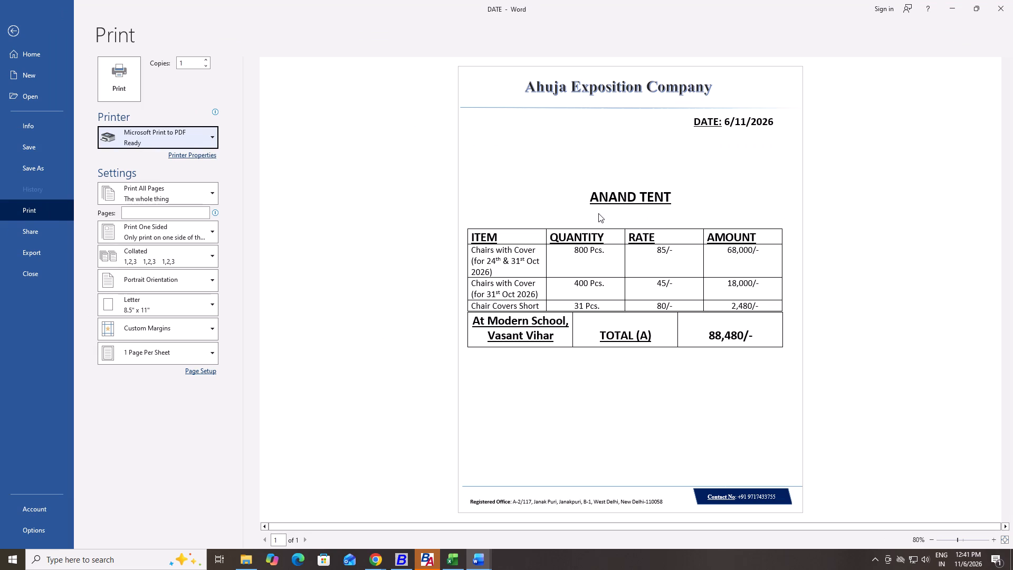
click(121, 82)
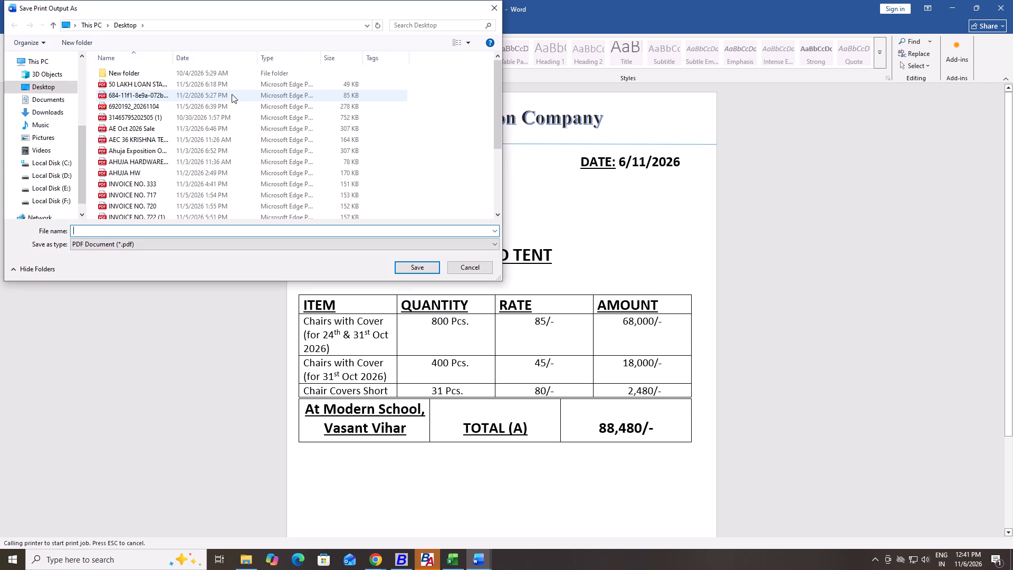
text(page)
key(space)
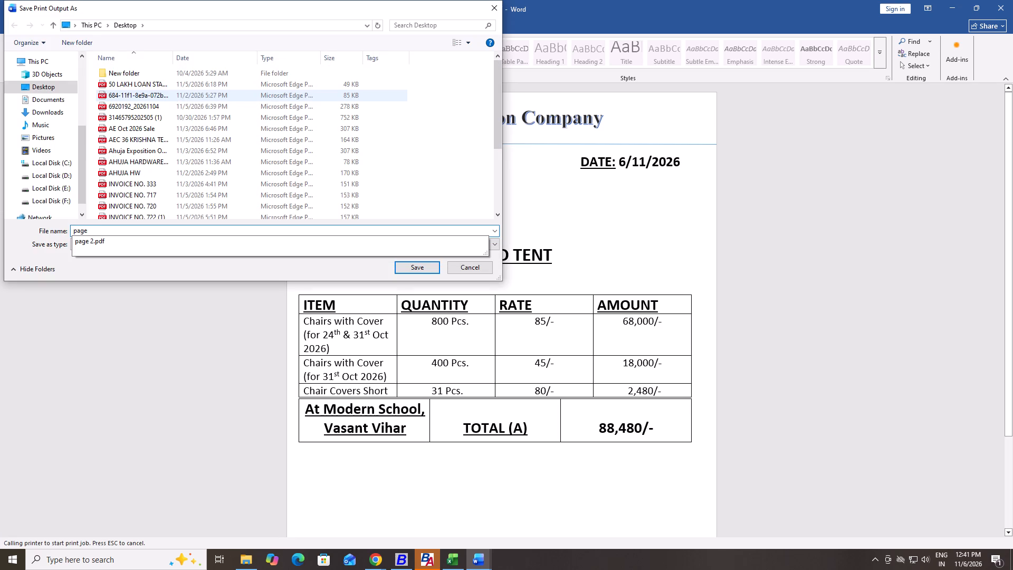
key(1)
key(Return)
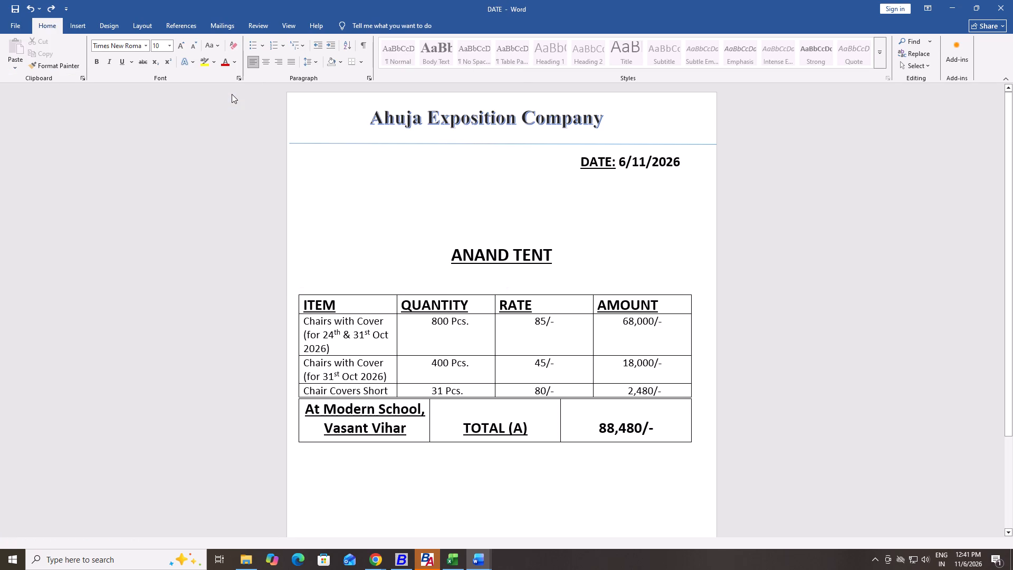
Switch to the Desktop folder in File Explorer, open the page 1 PDF and check its layout.
key(alt+Tab)
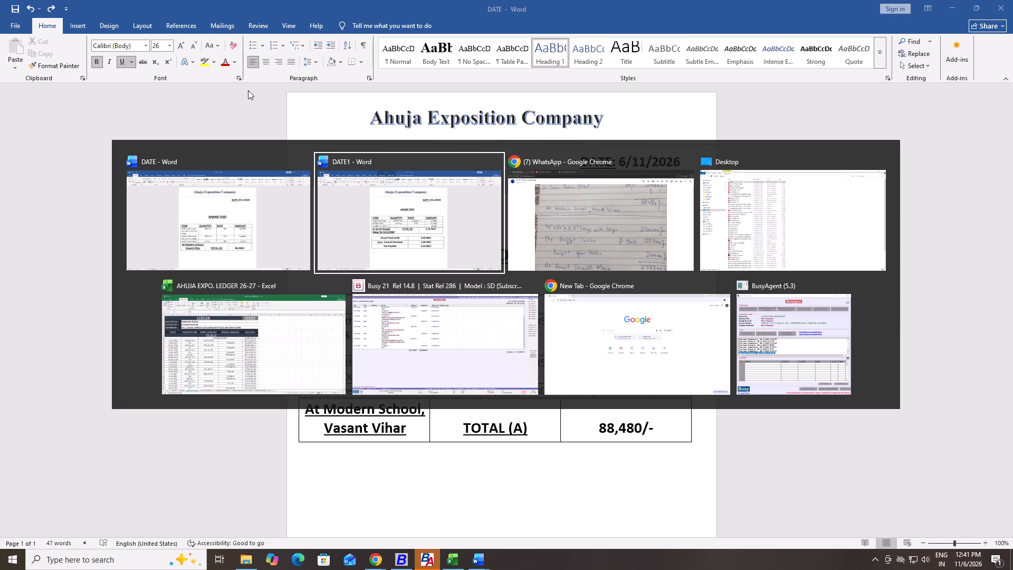
key(alt+Tab)
key(alt+shift+Tab)
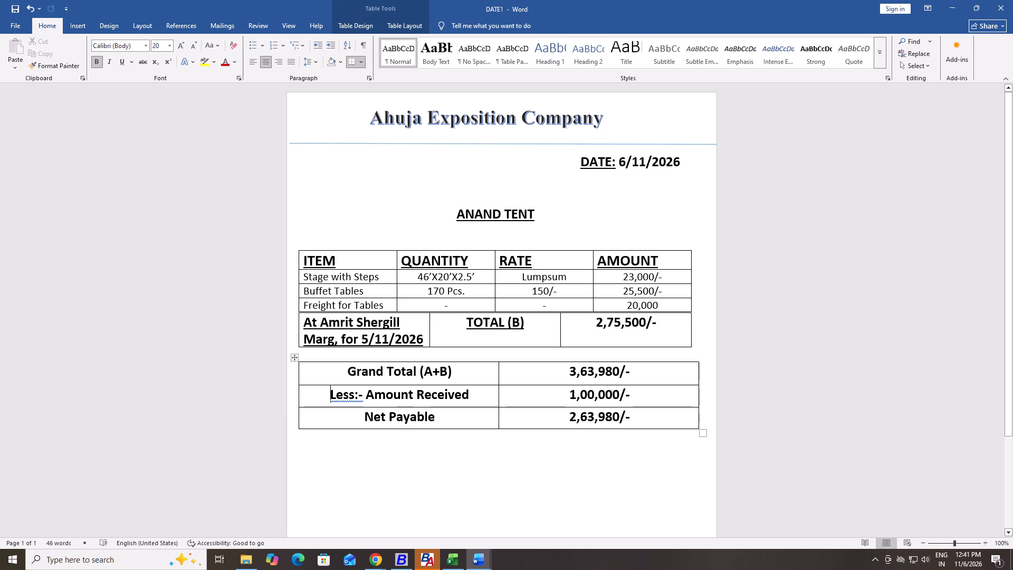
key(alt+Tab)
key(alt+Tab)
key(alt+Tab)
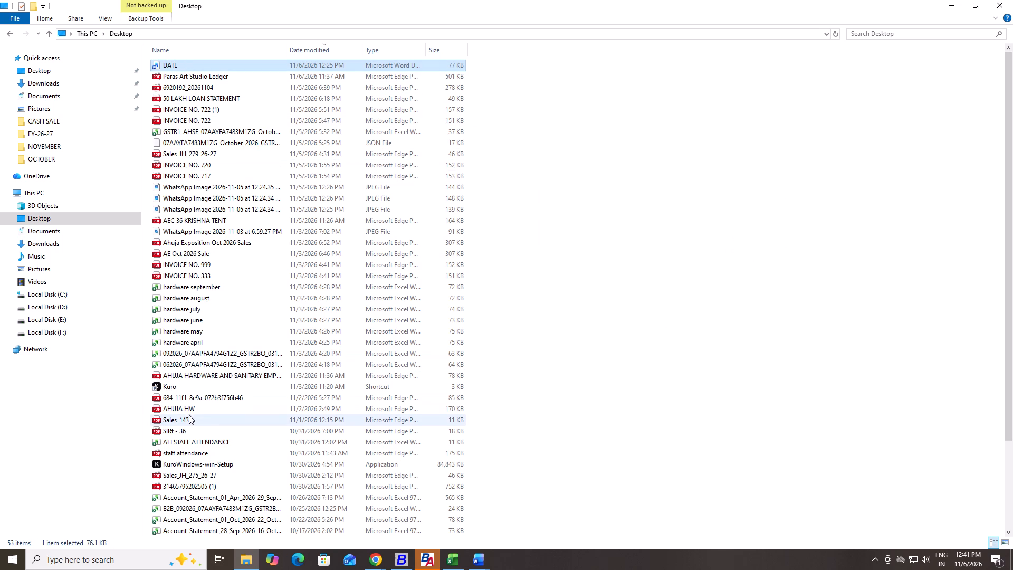
scroll(200, 177, down, 7)
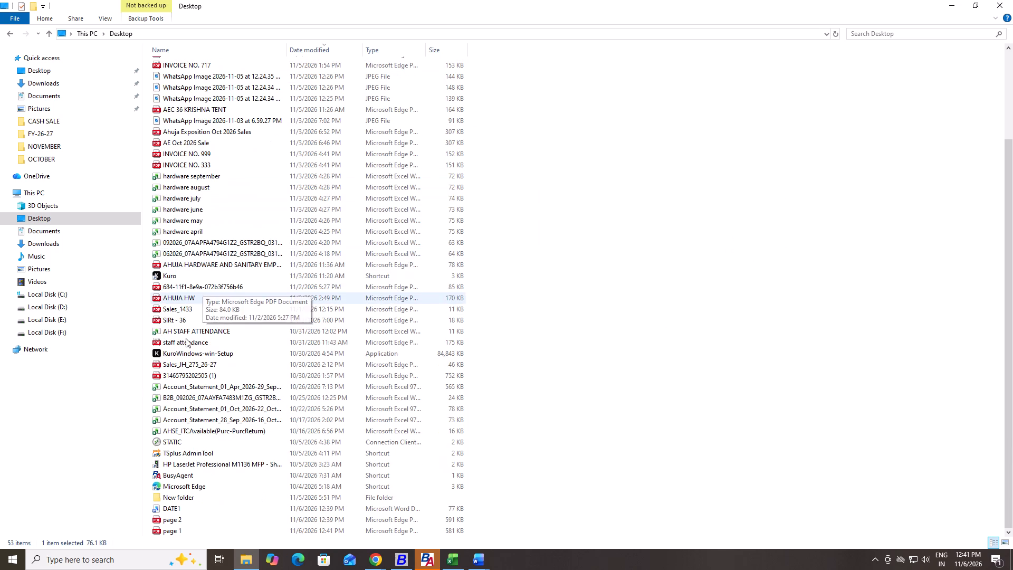
double_click(185, 534)
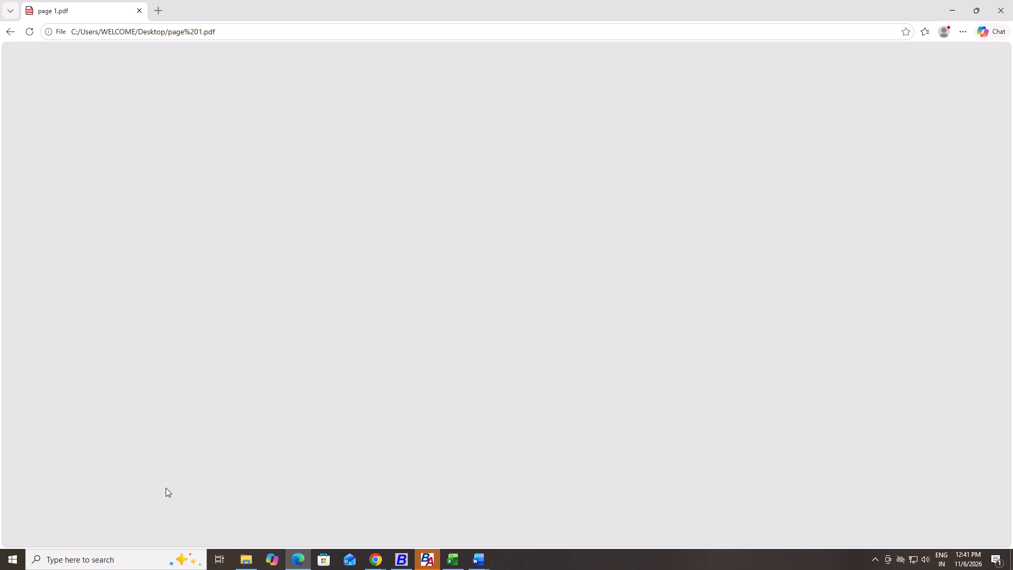
scroll(166, 488, down, 3)
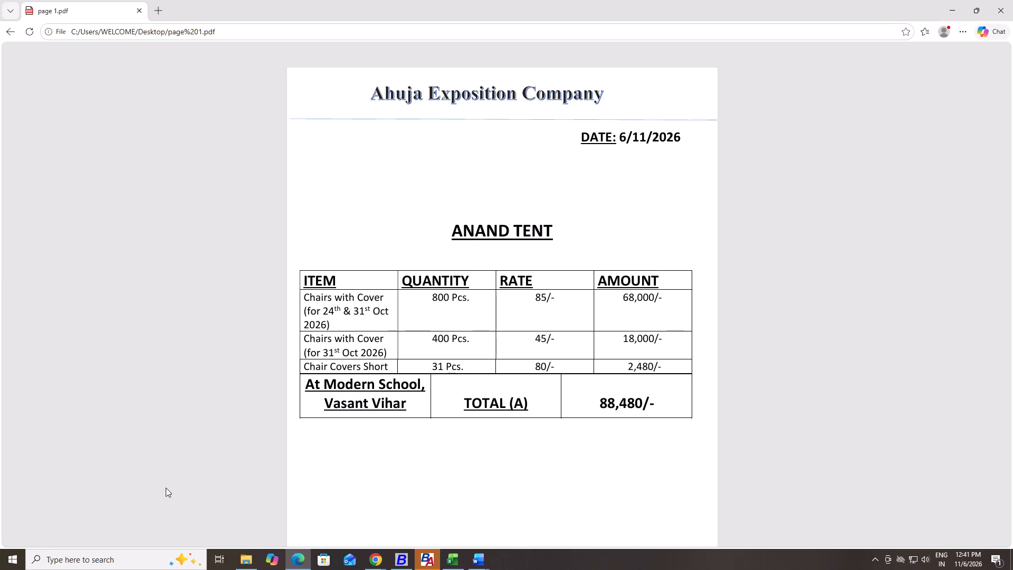
scroll(188, 429, down, 4)
scroll(188, 429, up, 9)
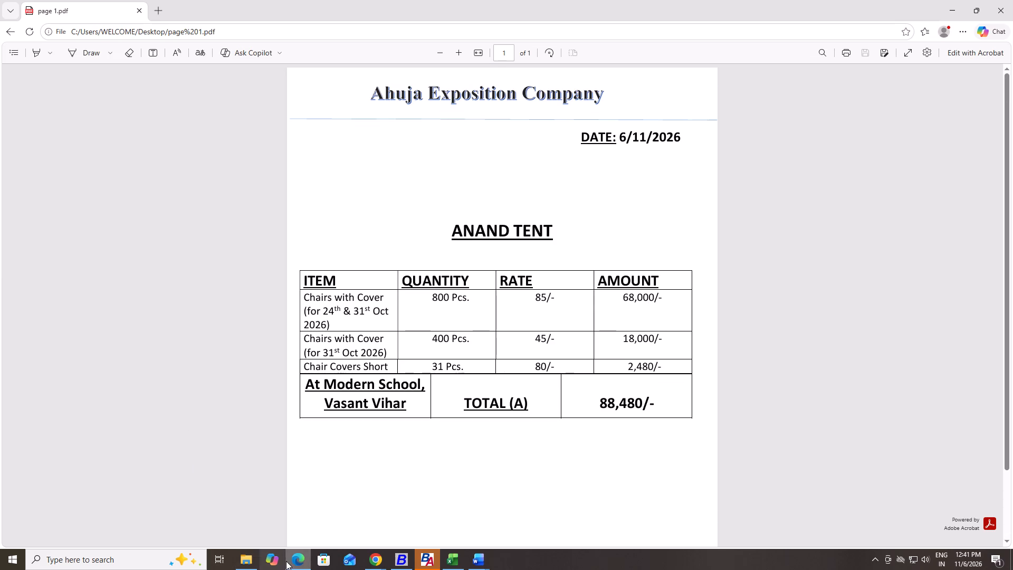
Open the page 2 PDF from the Desktop folder and compare its layout with page 1.
click(253, 559)
double_click(182, 517)
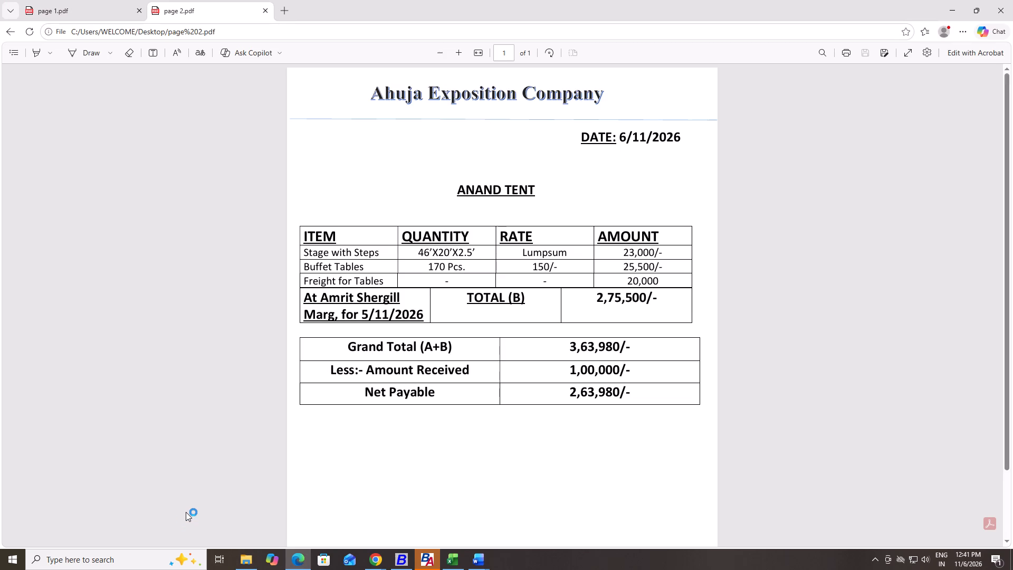
scroll(186, 508, down, 7)
scroll(186, 508, up, 7)
click(81, 0)
click(170, 3)
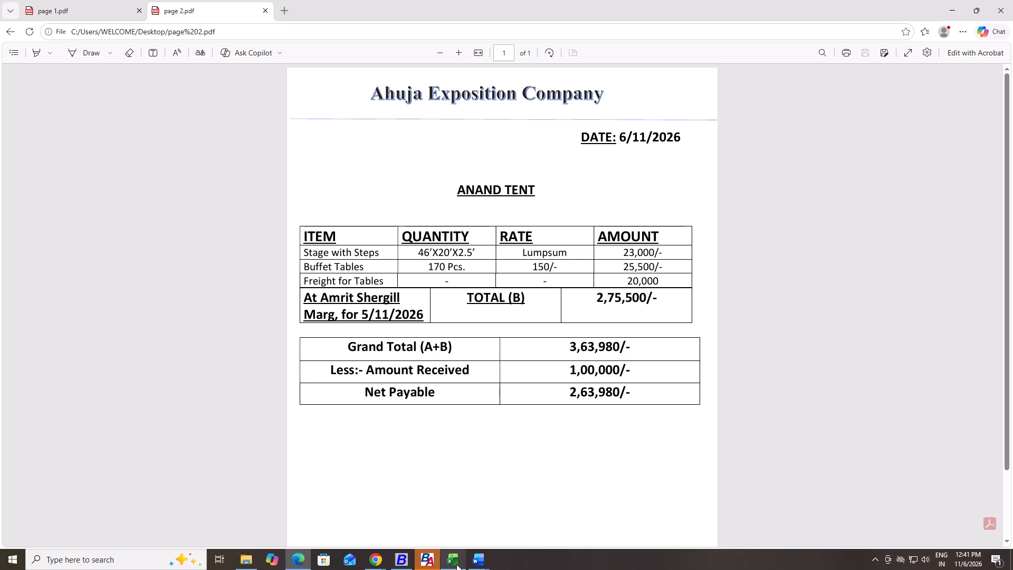
Switch to the DATE document in Word and delete the blank lines between the date and the ANAND TENT heading.
click(443, 520)
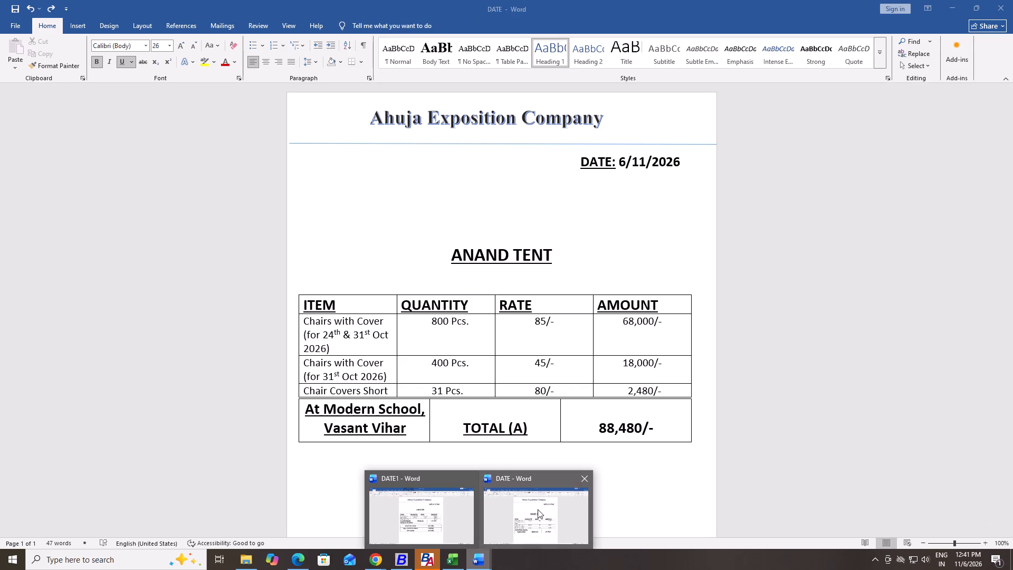
click(538, 509)
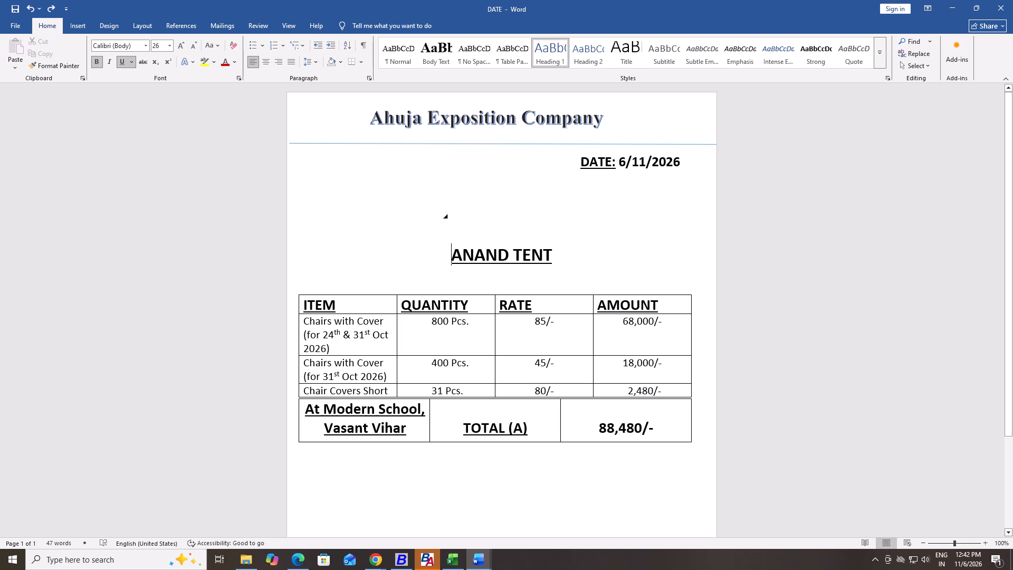
click(456, 187)
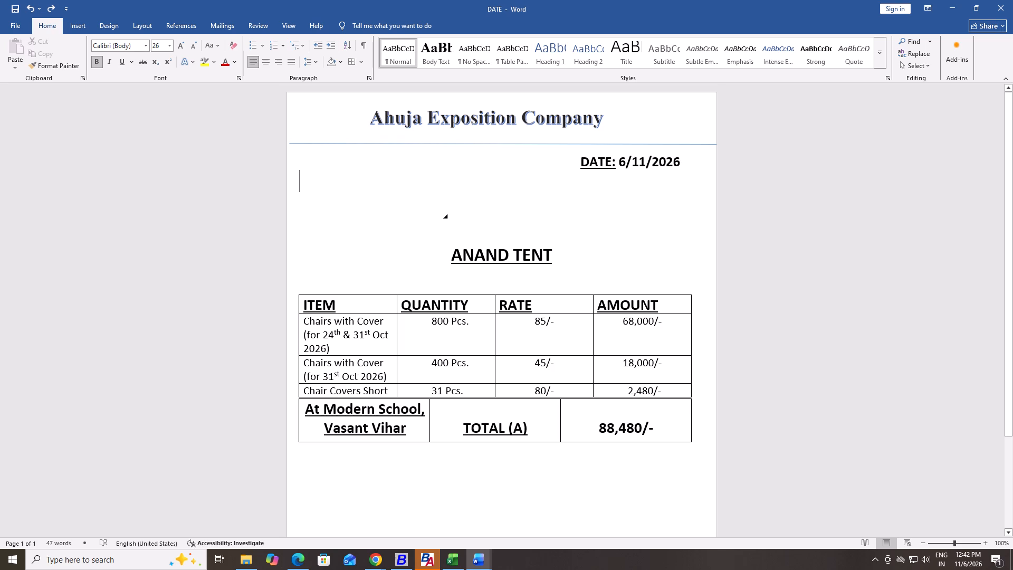
key(BackSpace)
key(Down)
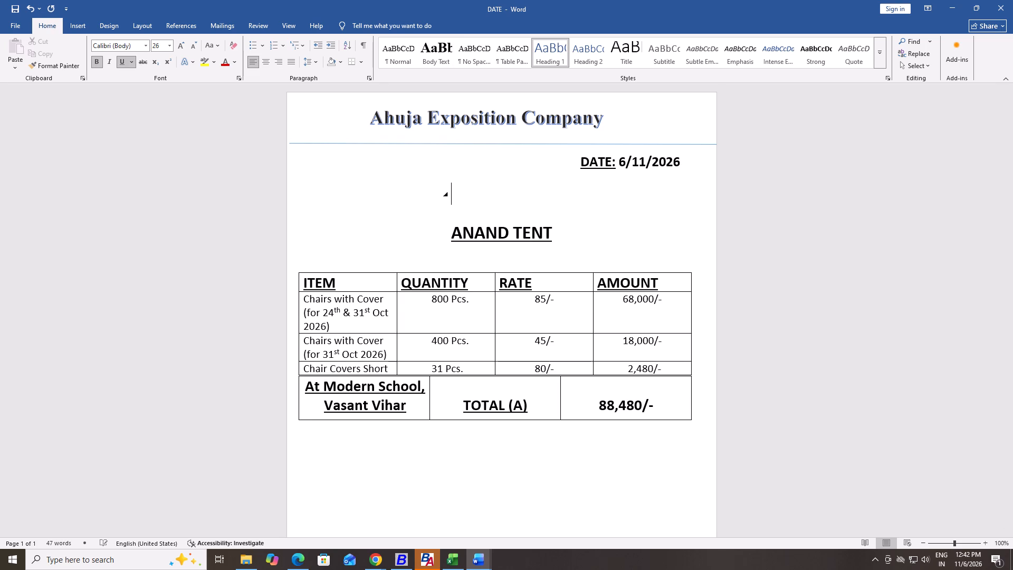
key(BackSpace)
key(BackSpace)
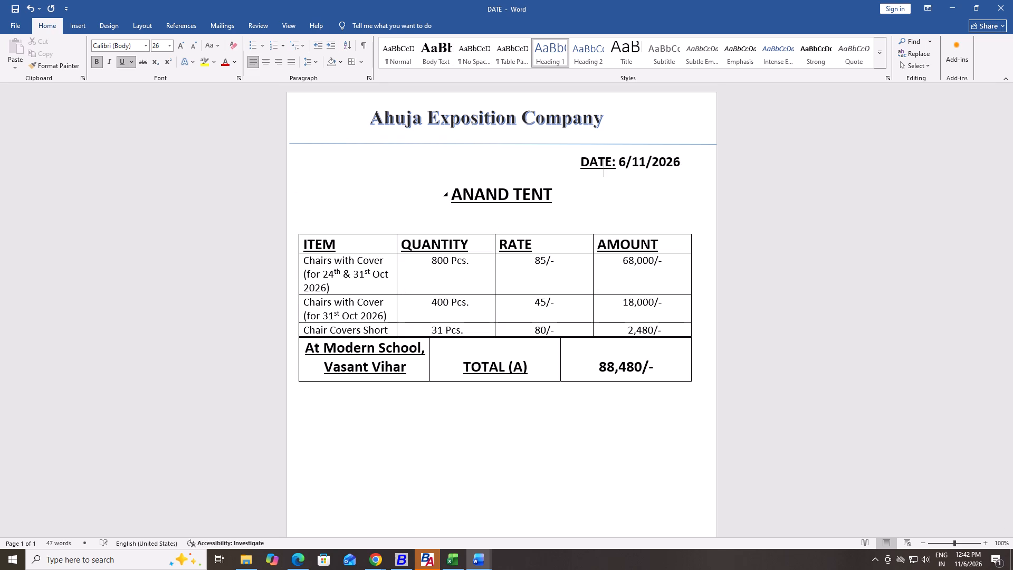
key(Down)
key(Down)
key(Down)
key(Down)
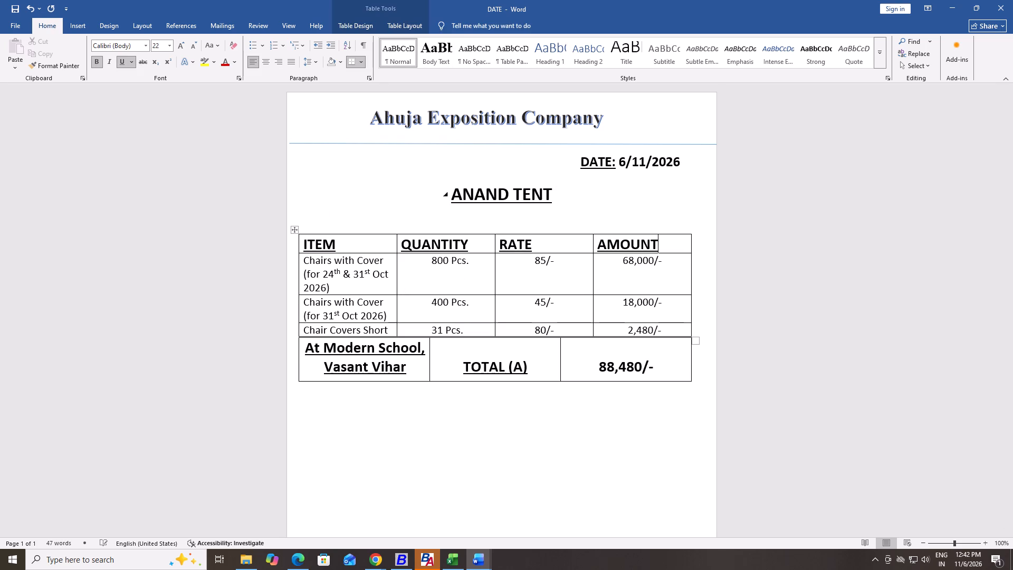
key(Up)
key(Up)
key(Up)
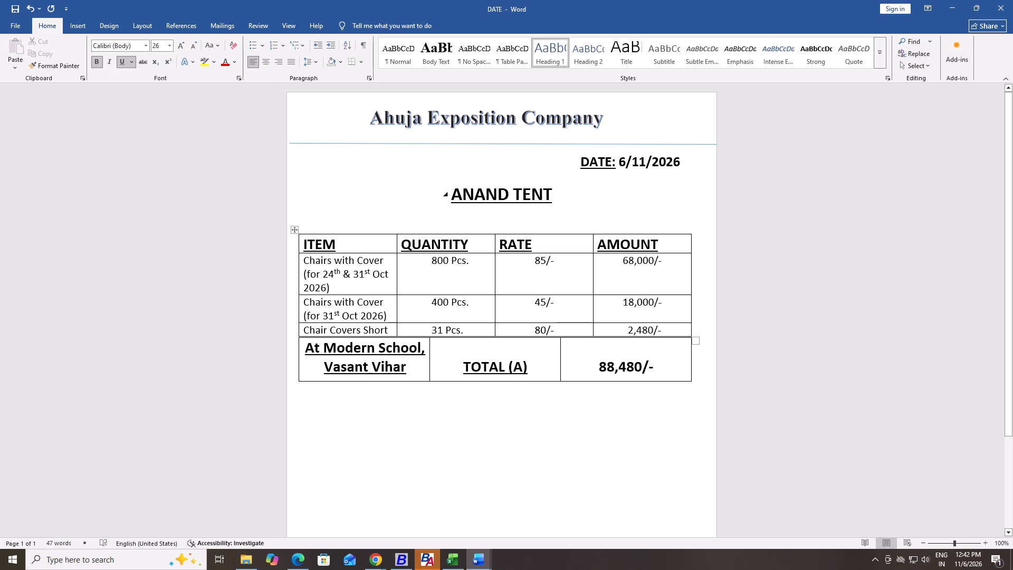
Set the ANAND TENT heading's font size to 22.
drag(453, 192, 557, 197)
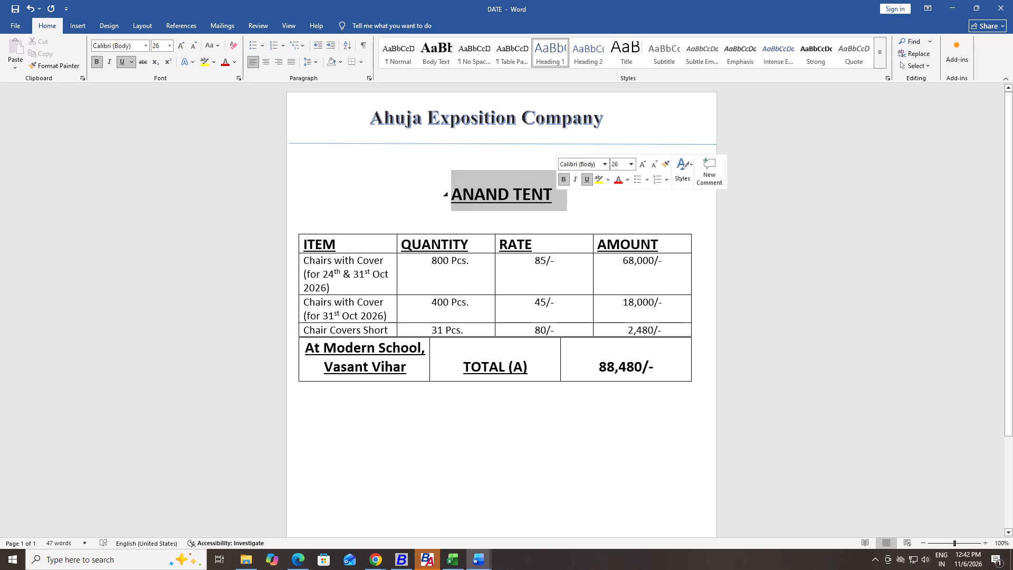
click(173, 45)
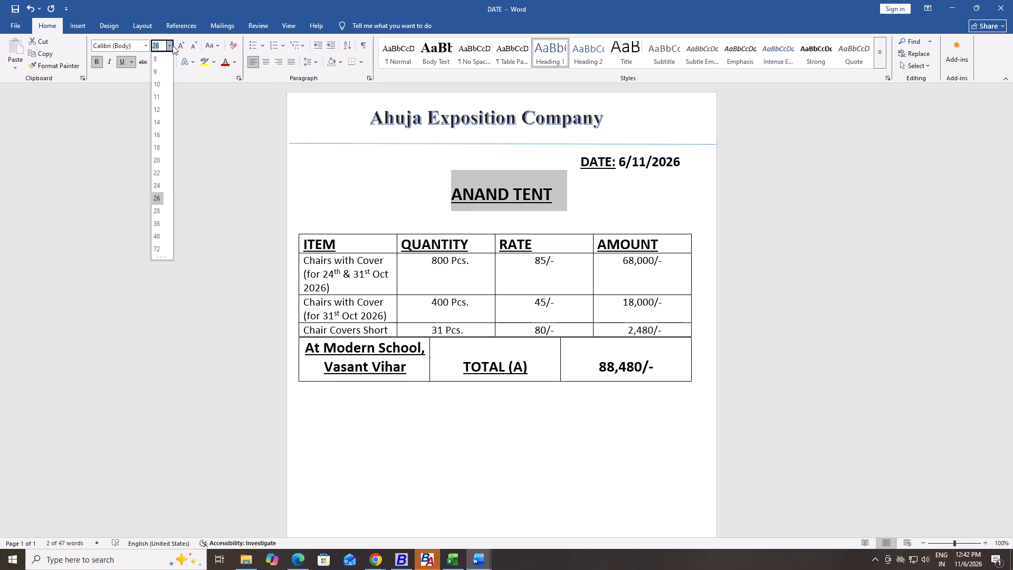
click(157, 172)
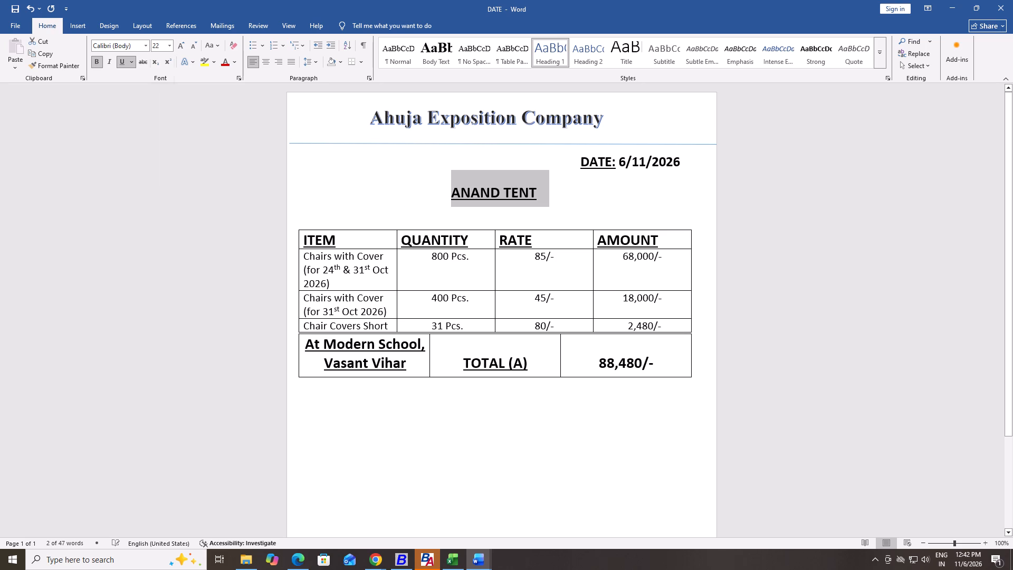
click(157, 201)
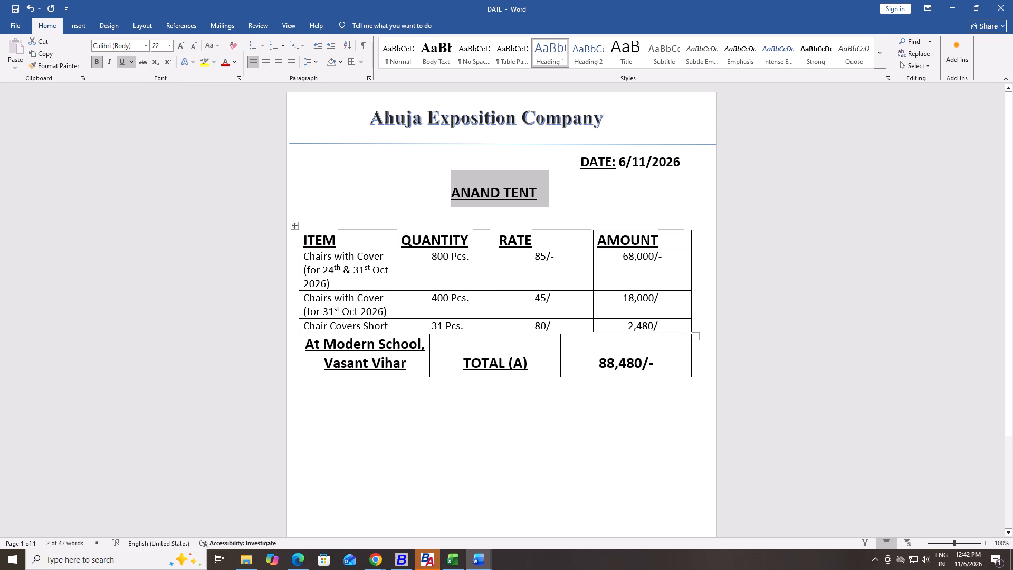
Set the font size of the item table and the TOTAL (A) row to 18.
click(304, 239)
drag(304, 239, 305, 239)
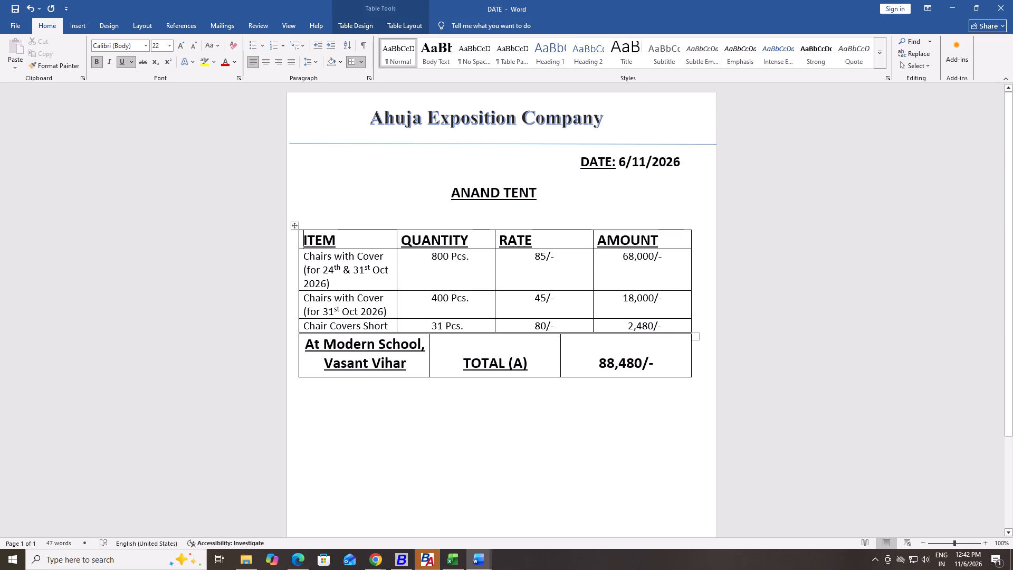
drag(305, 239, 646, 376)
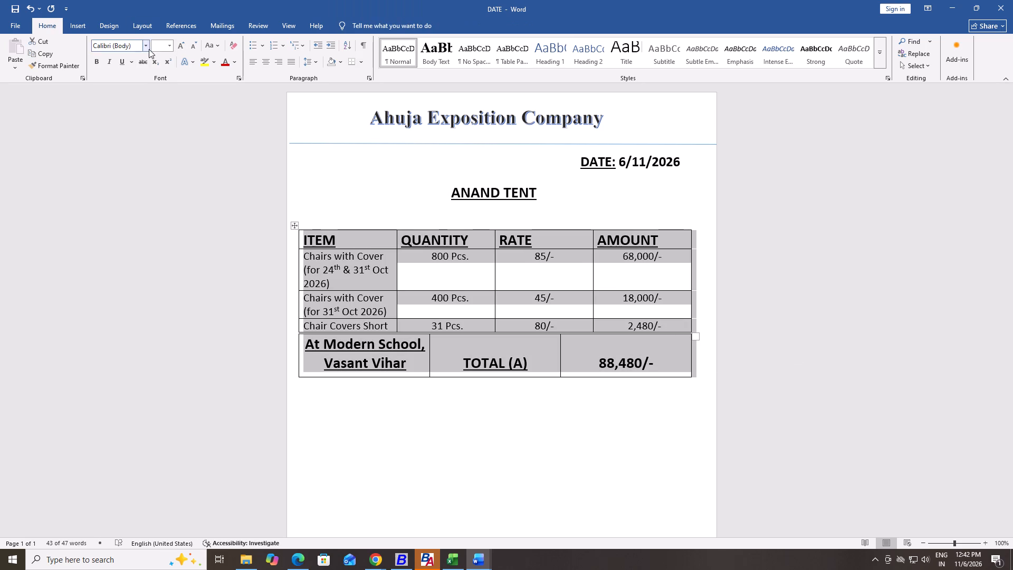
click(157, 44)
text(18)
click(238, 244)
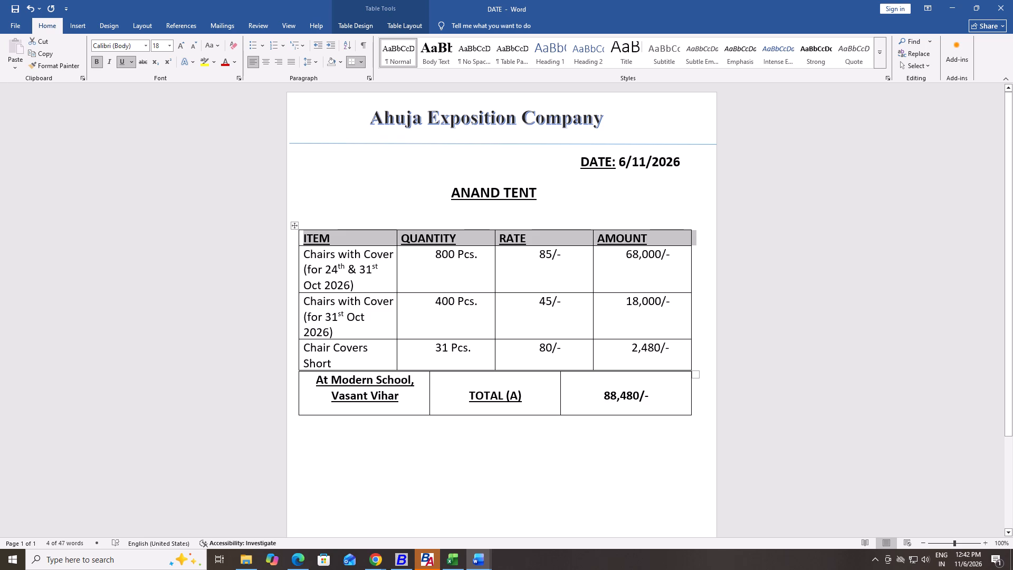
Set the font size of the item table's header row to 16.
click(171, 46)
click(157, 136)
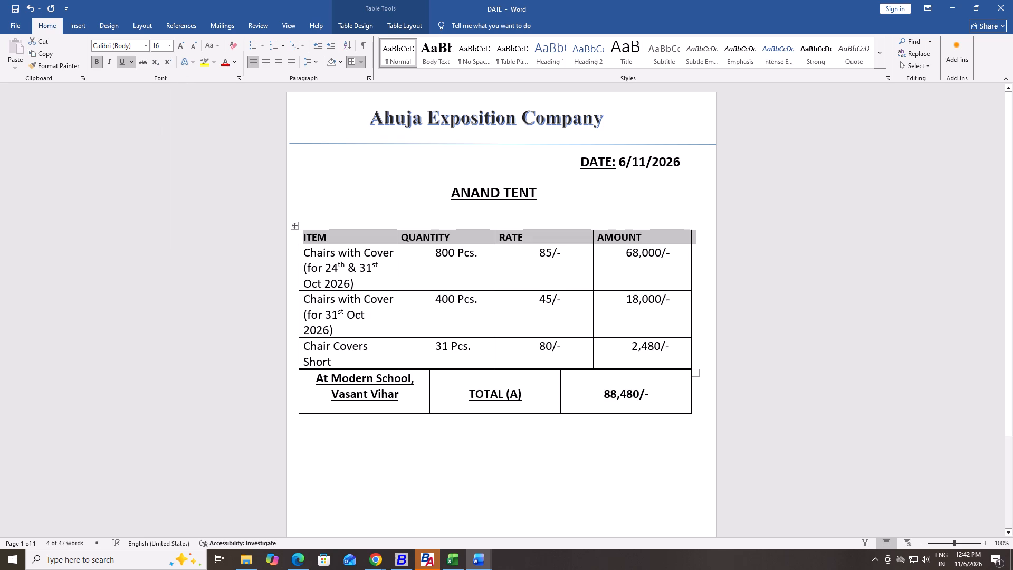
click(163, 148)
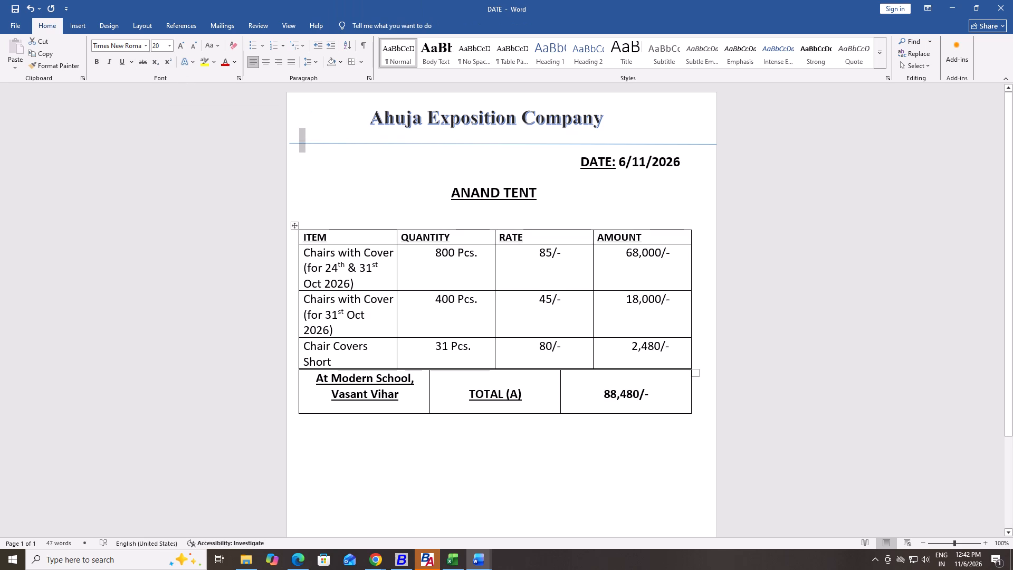
Set the font size of the entire item table and the TOTAL (A) row to 16.
drag(303, 237, 633, 401)
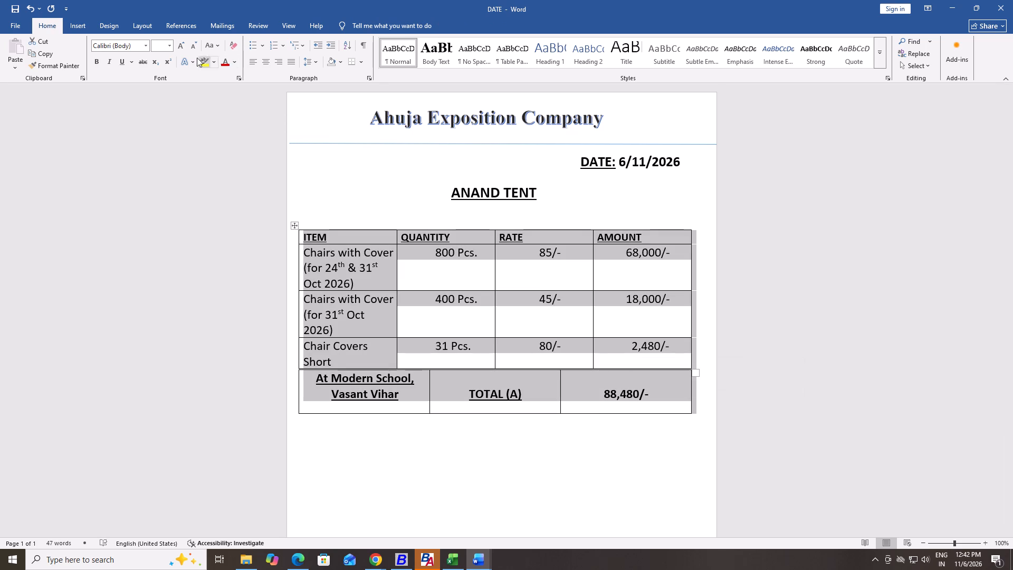
click(171, 45)
text(16)
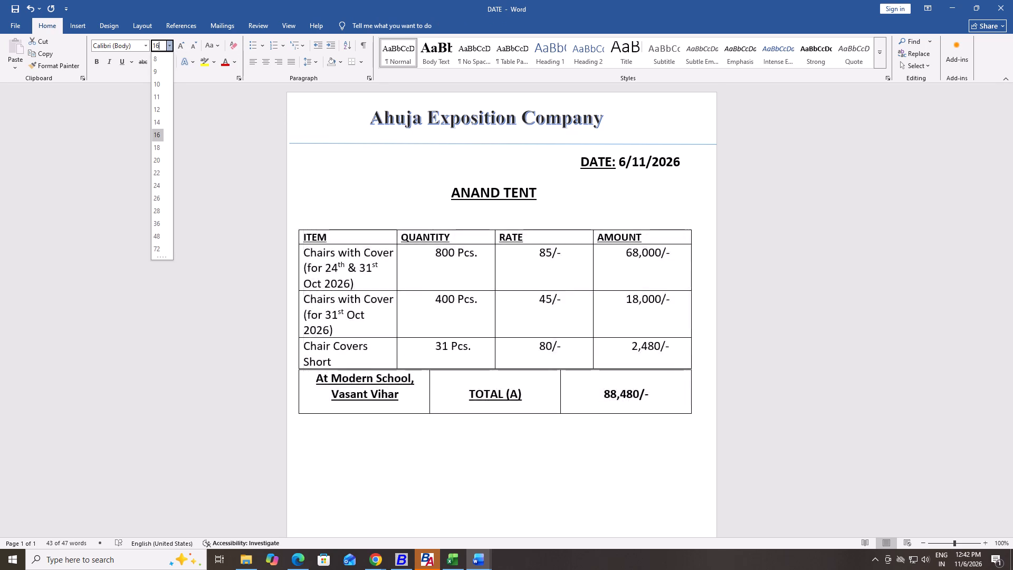
click(204, 168)
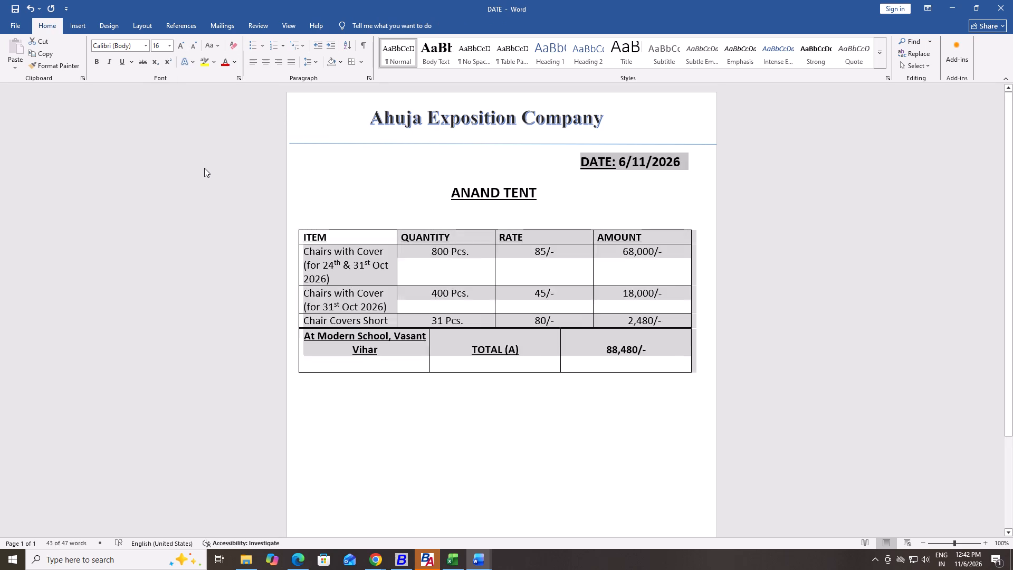
click(178, 301)
click(944, 385)
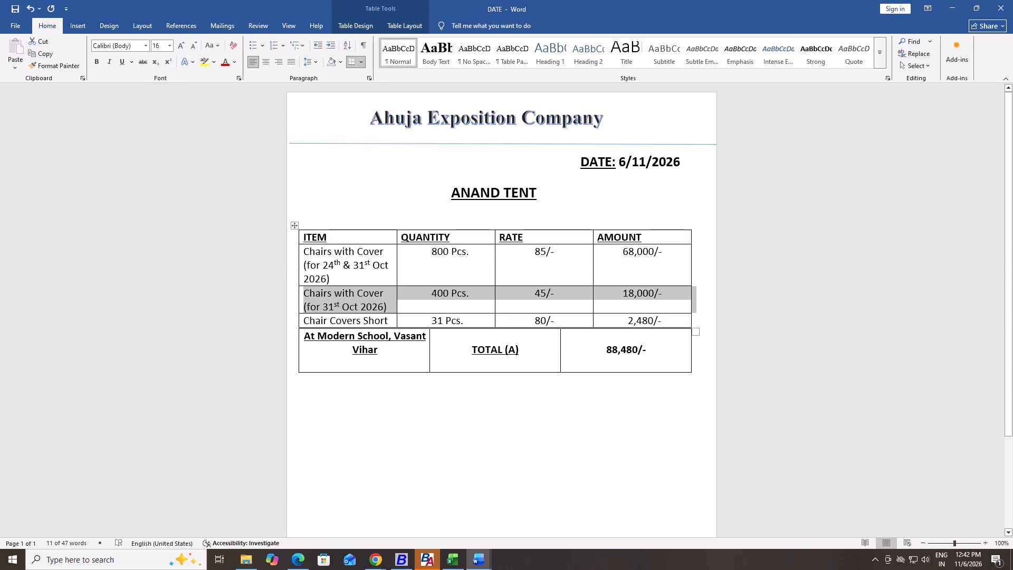
scroll(677, 371, down, 8)
scroll(677, 371, up, 3)
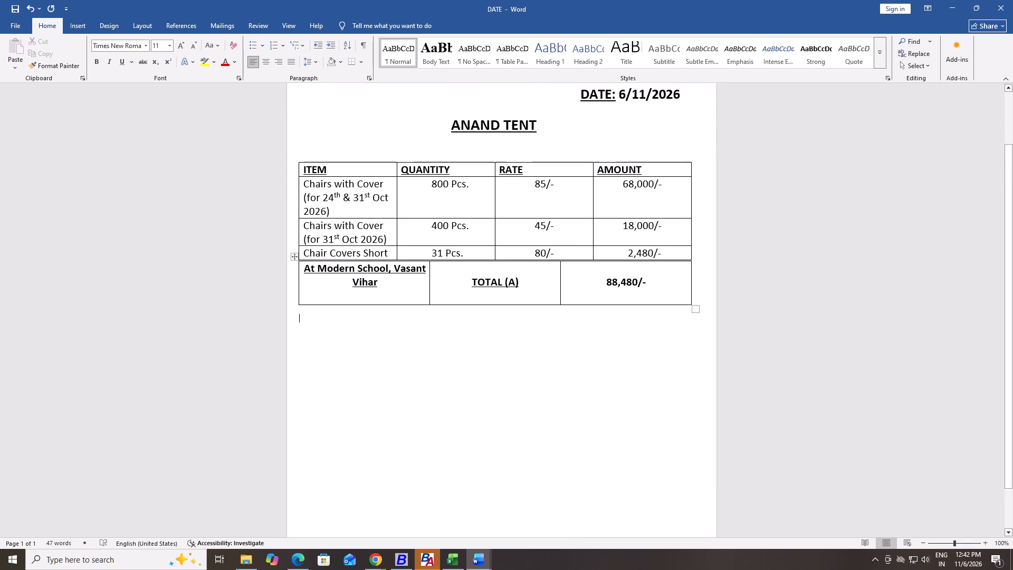
scroll(677, 371, up, 2)
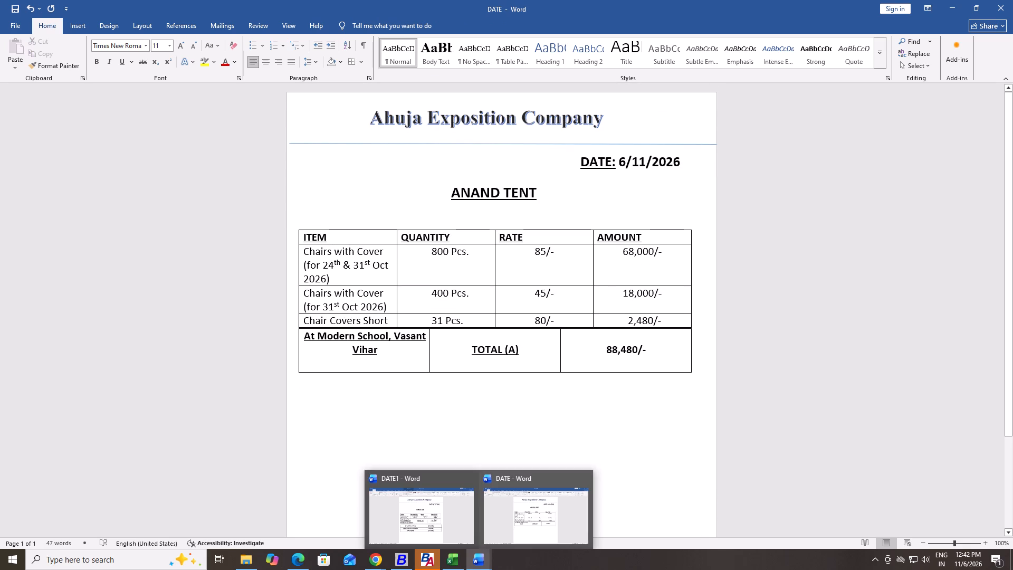
click(829, 350)
Switch to the DATE1 document and set everything from the ANAND TENT heading through the Net Payable row to font size 16.
click(484, 557)
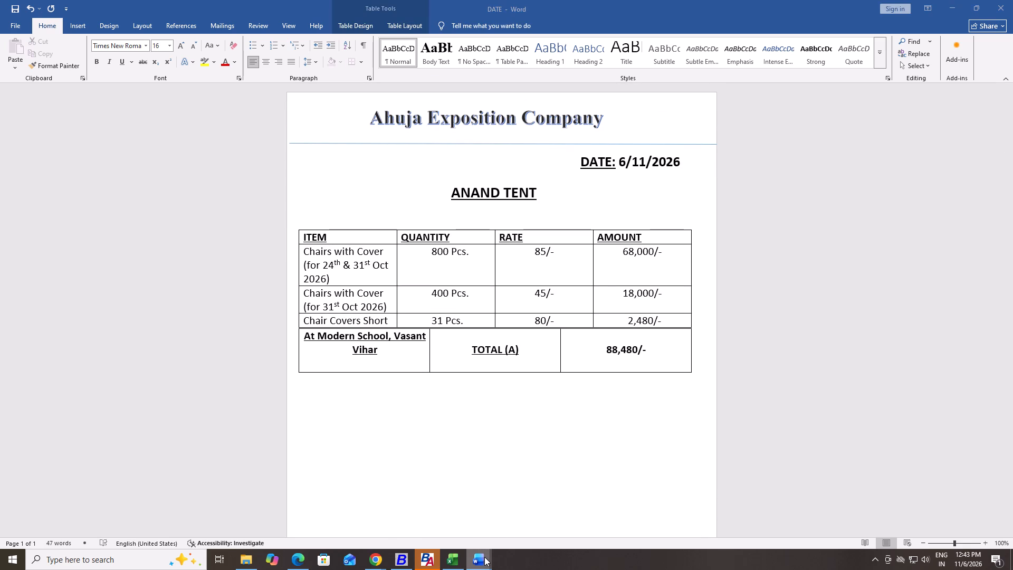
click(512, 506)
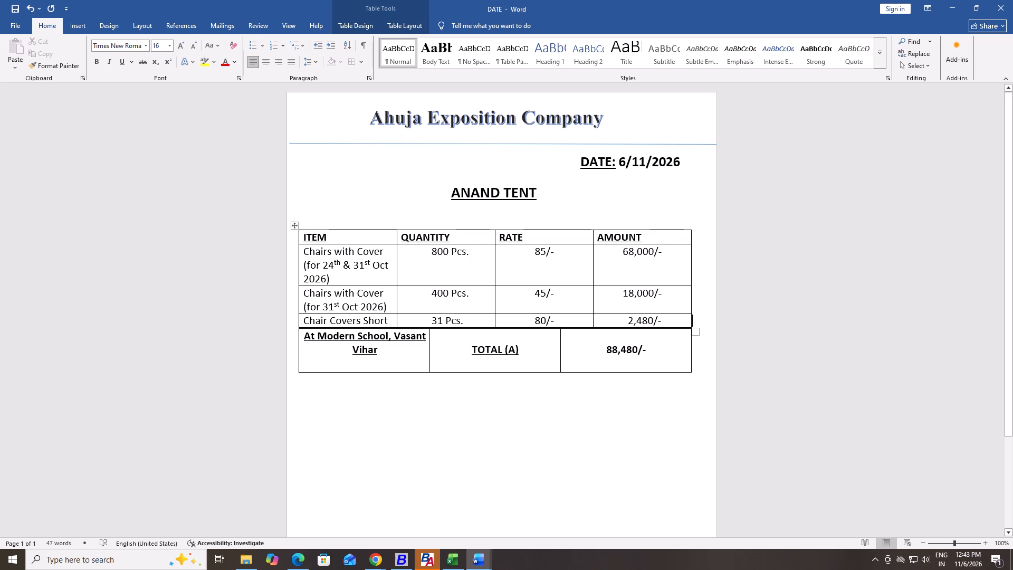
click(480, 560)
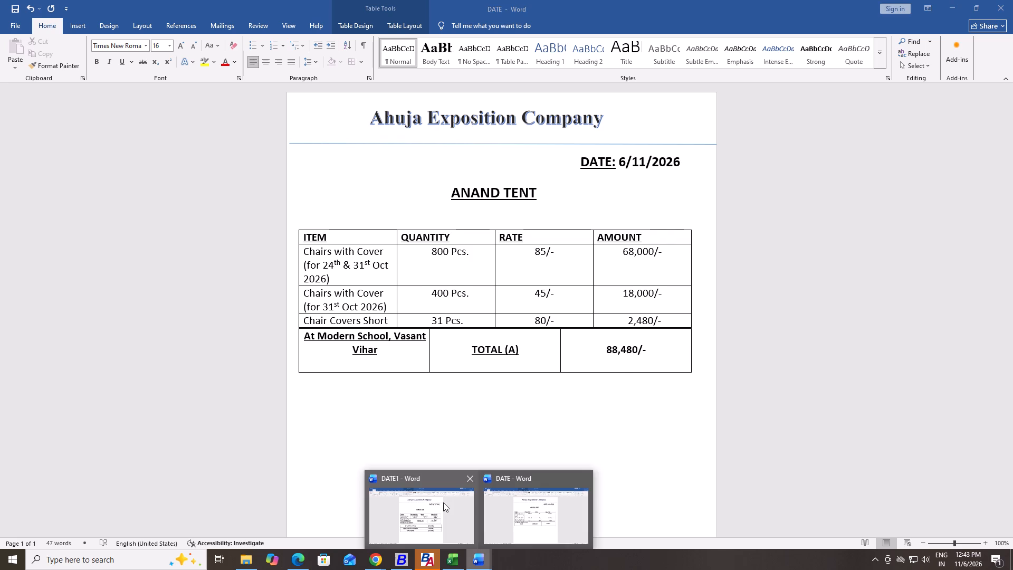
click(450, 513)
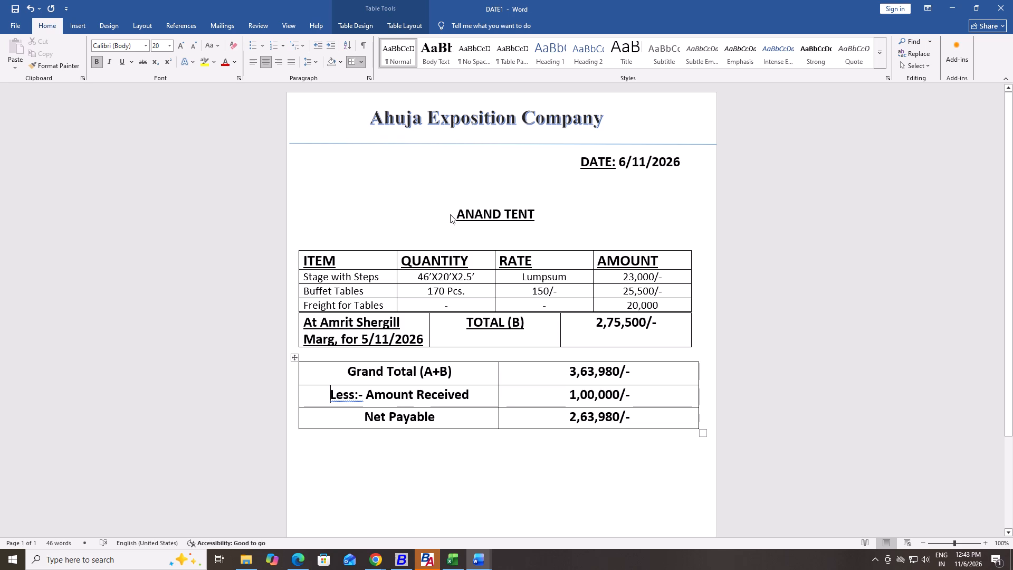
drag(456, 211, 463, 217)
drag(463, 217, 632, 436)
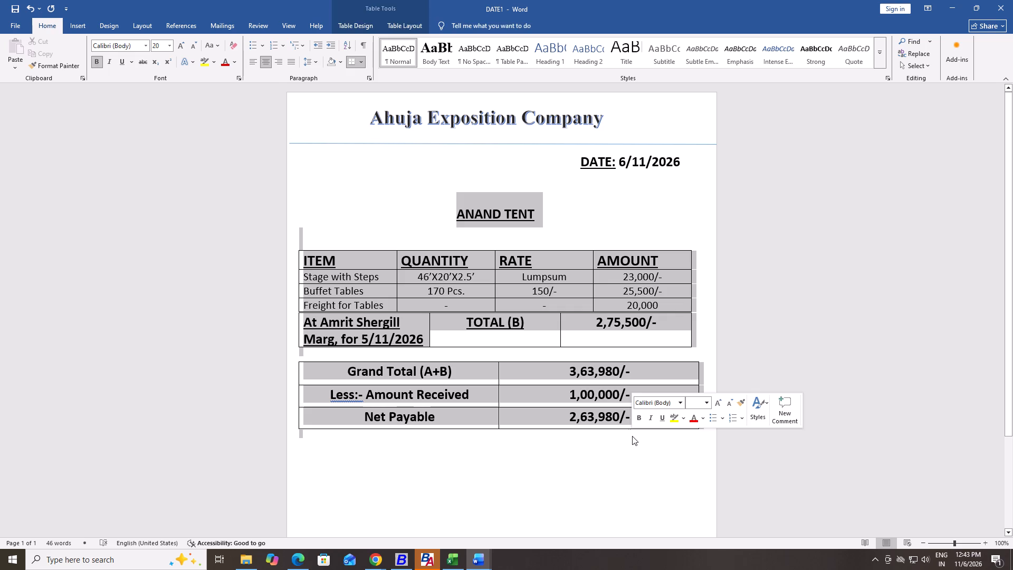
click(160, 46)
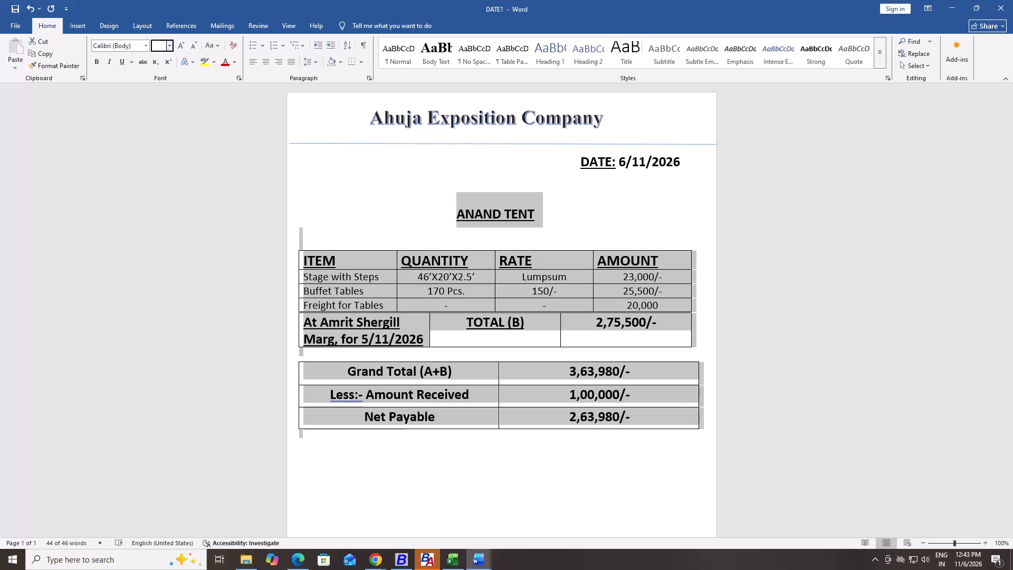
text(16)
key(Return)
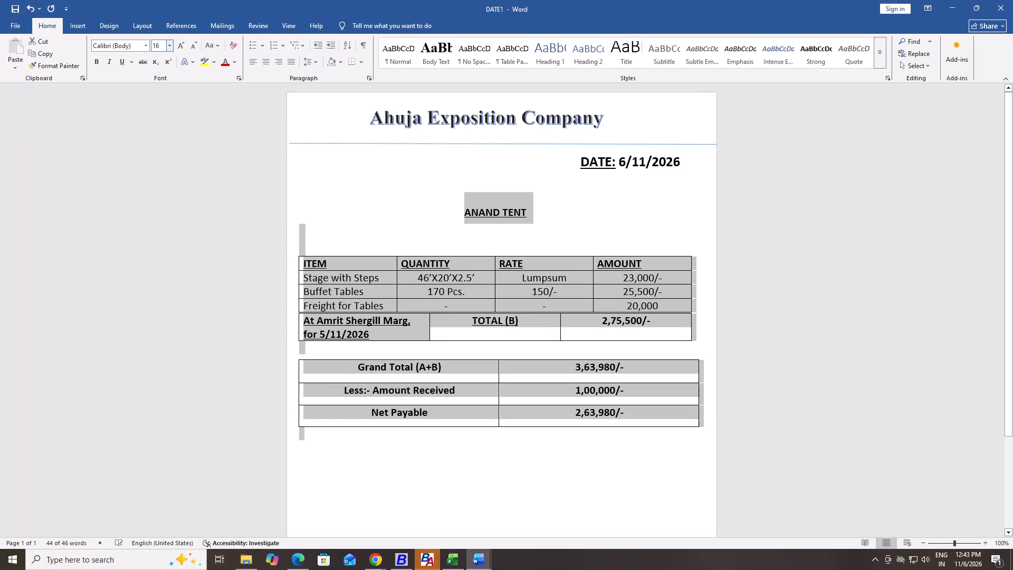
click(164, 187)
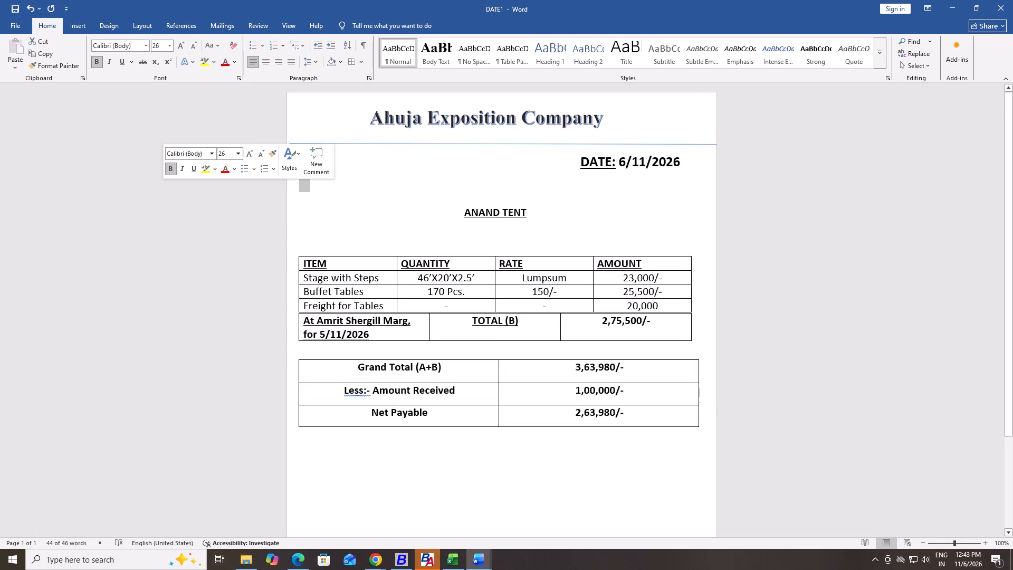
click(185, 271)
click(124, 320)
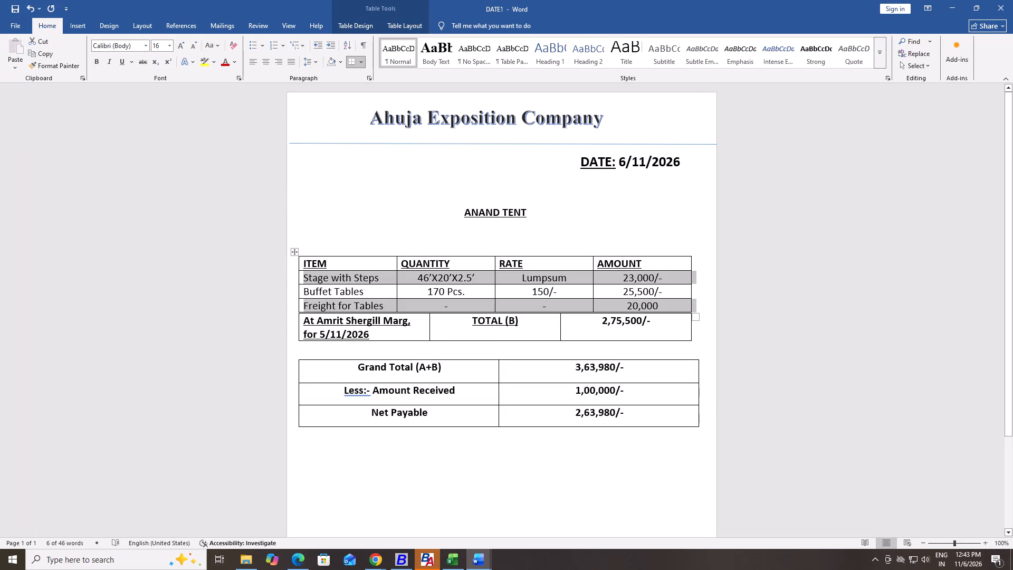
click(37, 288)
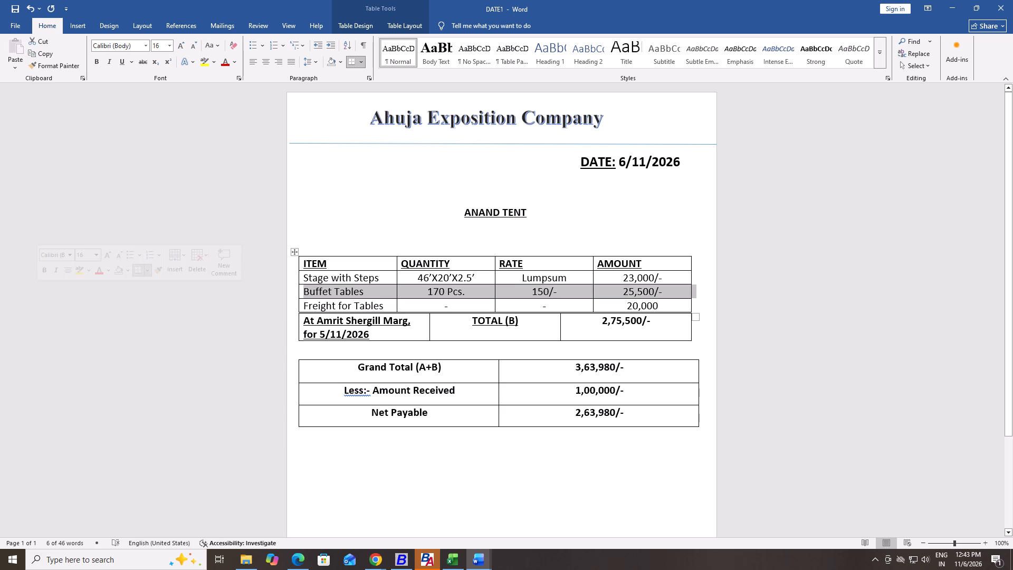
click(165, 385)
Switch to the DATE document and print it to PDF on the Desktop as page 1 (1).
key(alt+Tab)
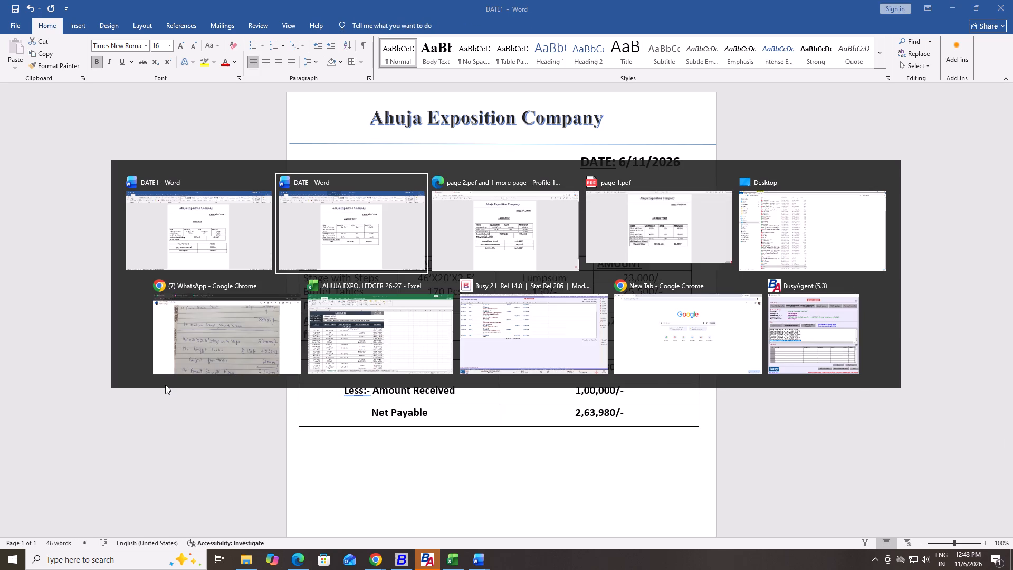
key(ctrl+p)
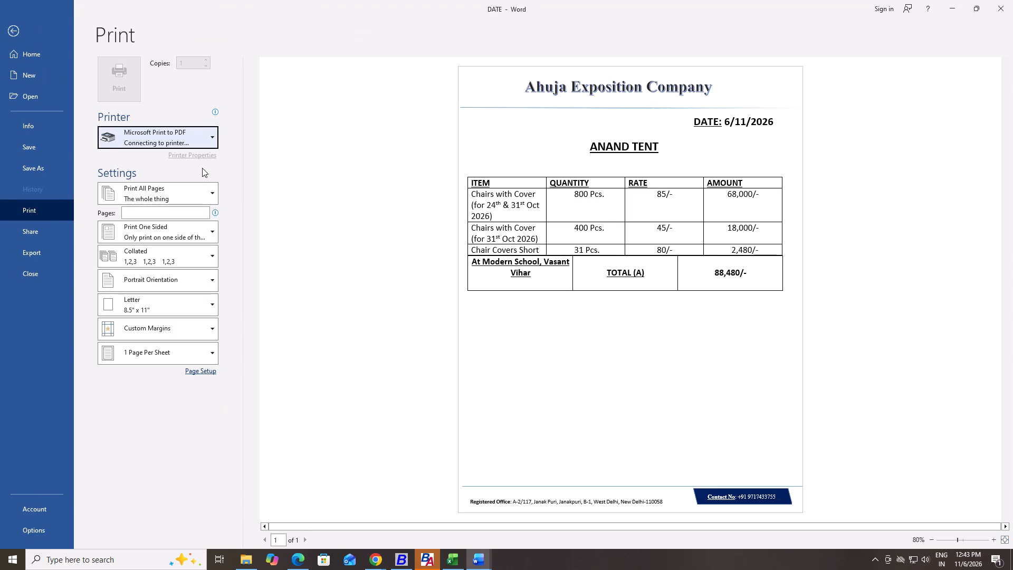
click(124, 90)
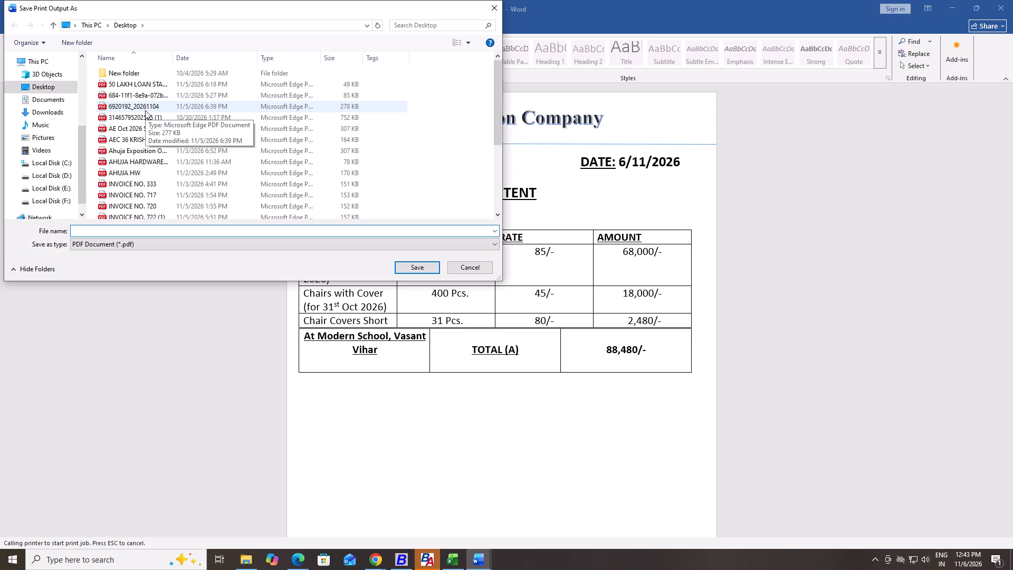
text(page)
key(space)
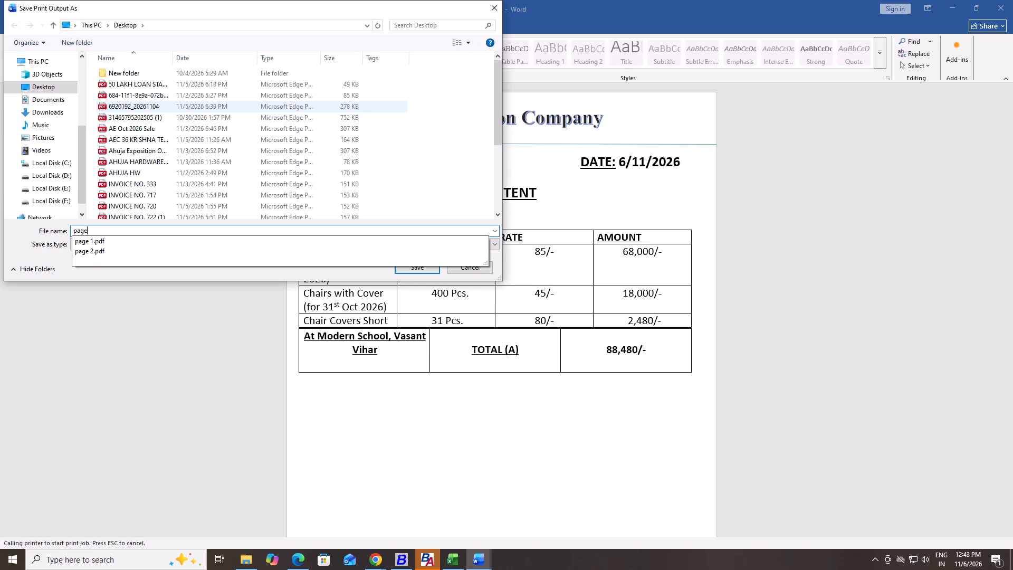
text(1)
key(space)
text((1))
key(Return)
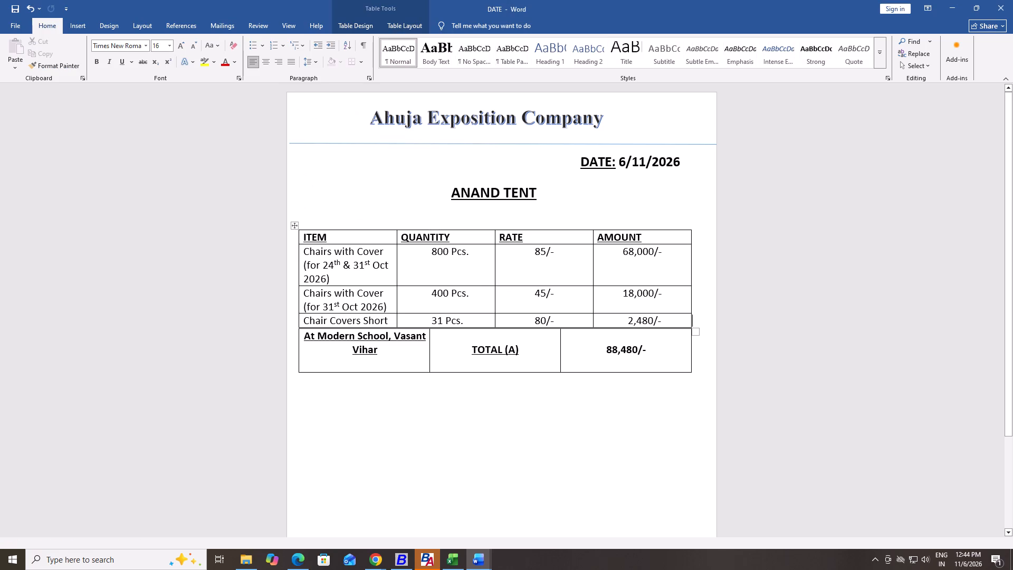
Switch to the DATE1 document and set the summary table from Grand Total (A+B) through Net Payable to font size 14.
scroll(358, 322, down, 7)
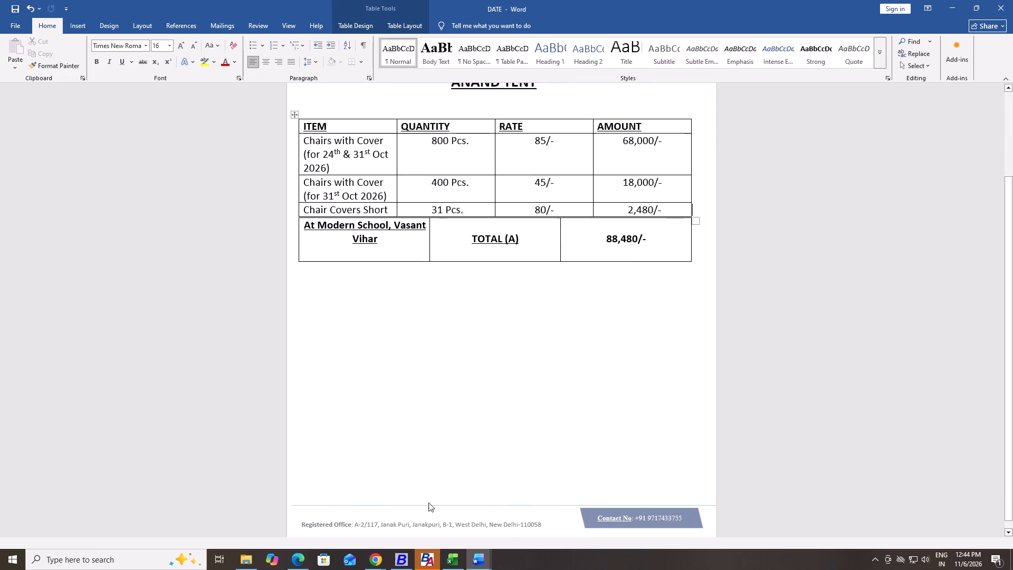
scroll(421, 516, down, 2)
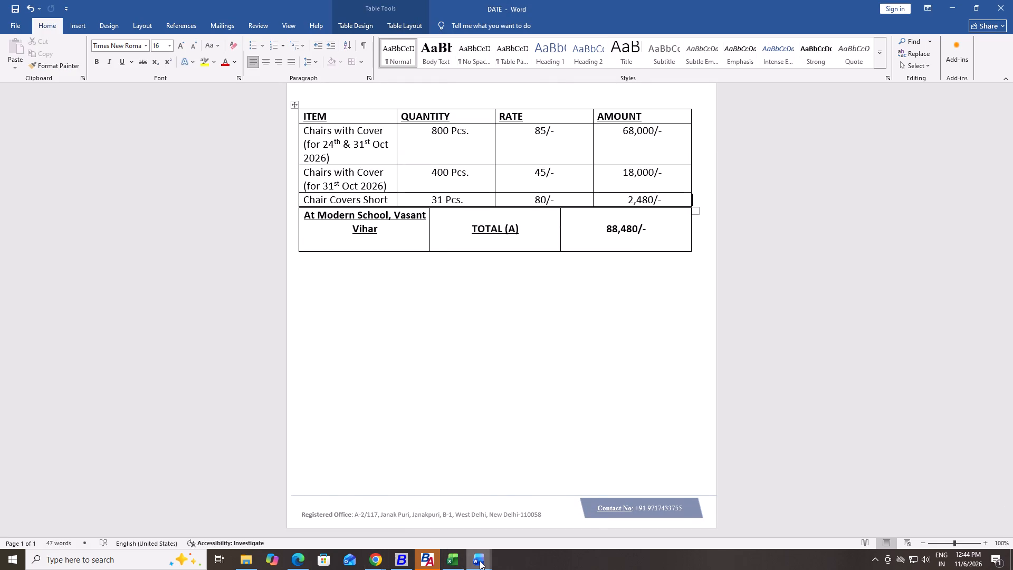
click(516, 511)
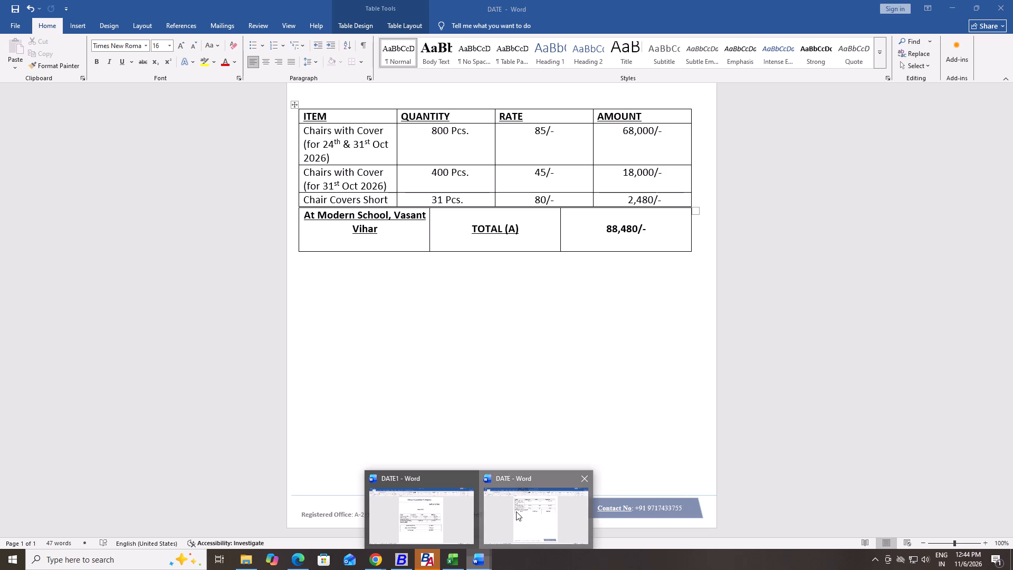
click(488, 562)
click(448, 516)
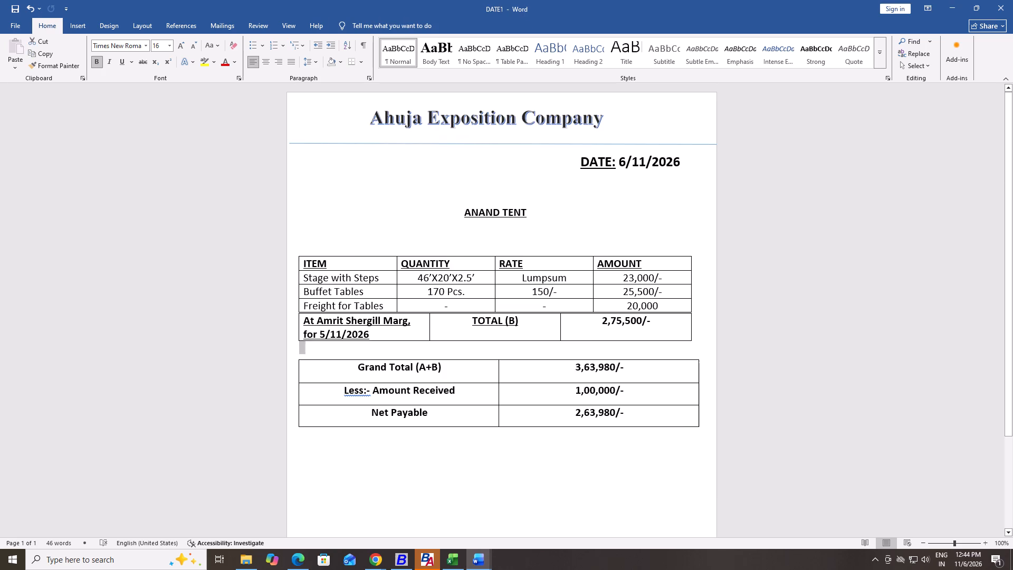
scroll(267, 392, down, 9)
scroll(267, 392, up, 2)
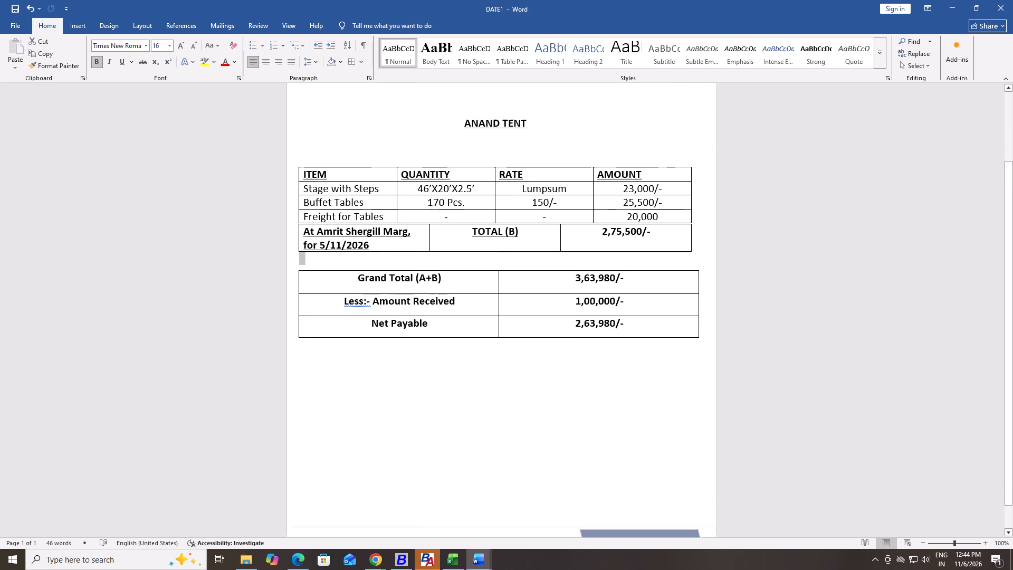
drag(330, 294, 617, 353)
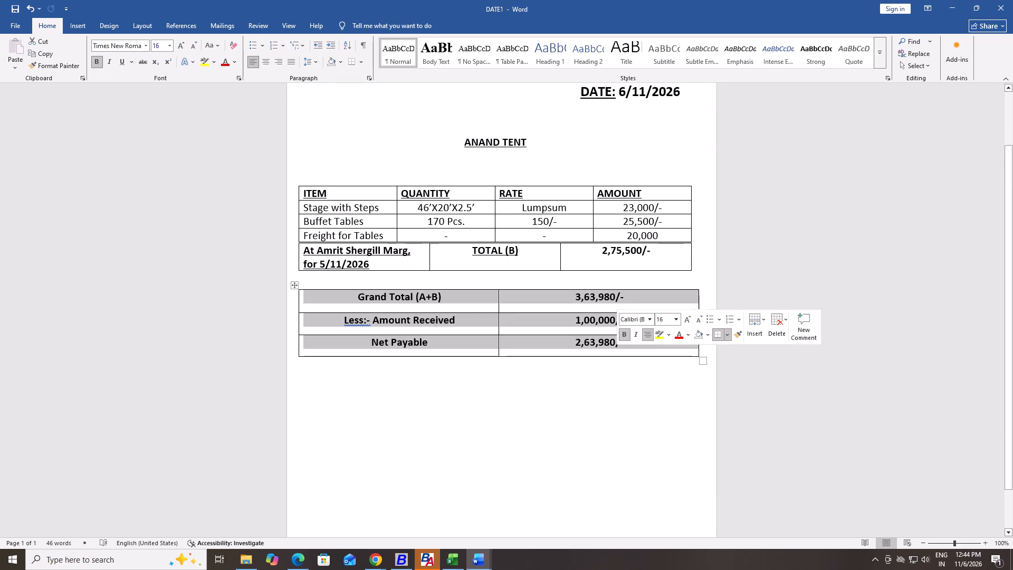
click(168, 45)
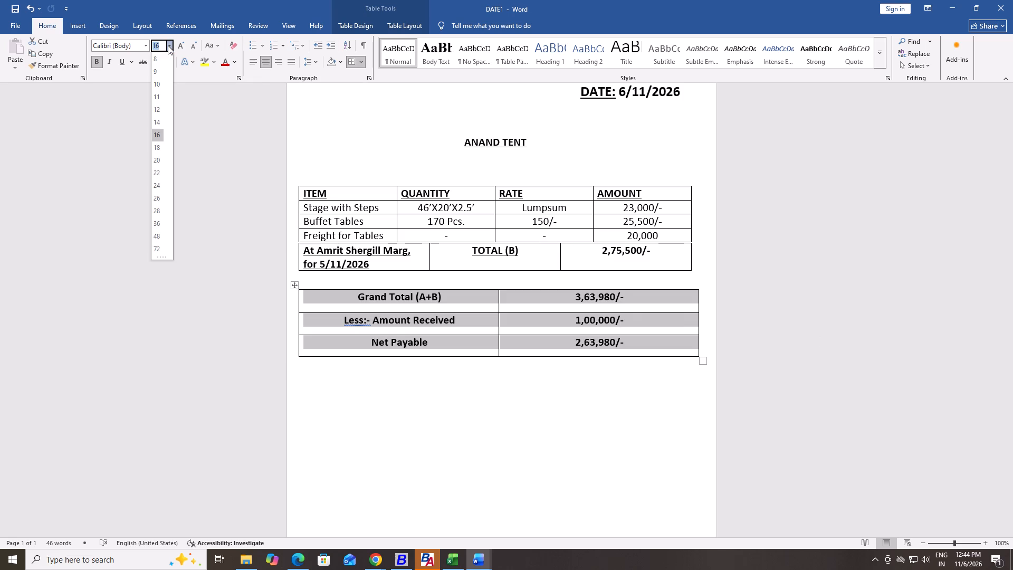
click(155, 119)
click(74, 235)
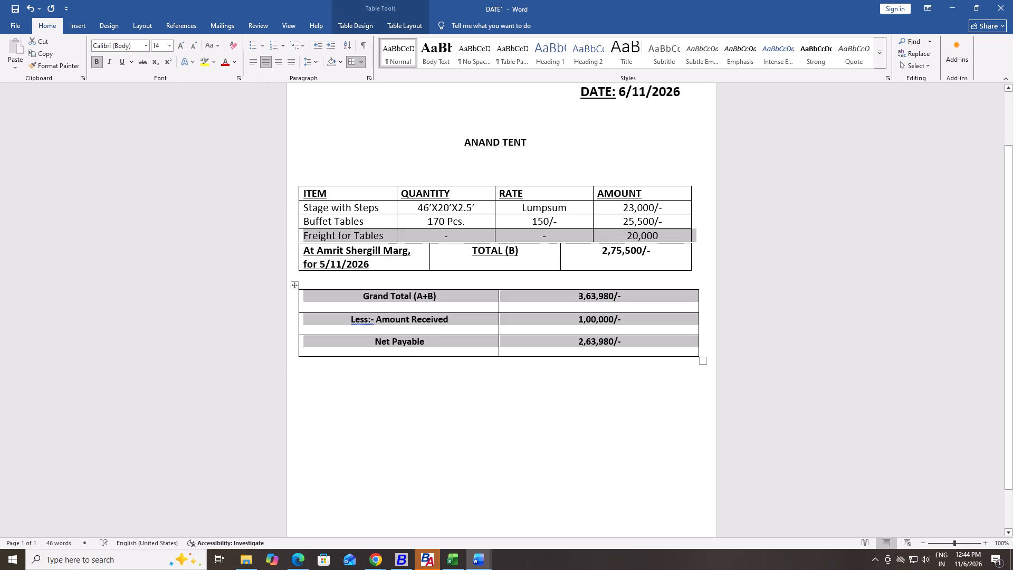
click(93, 277)
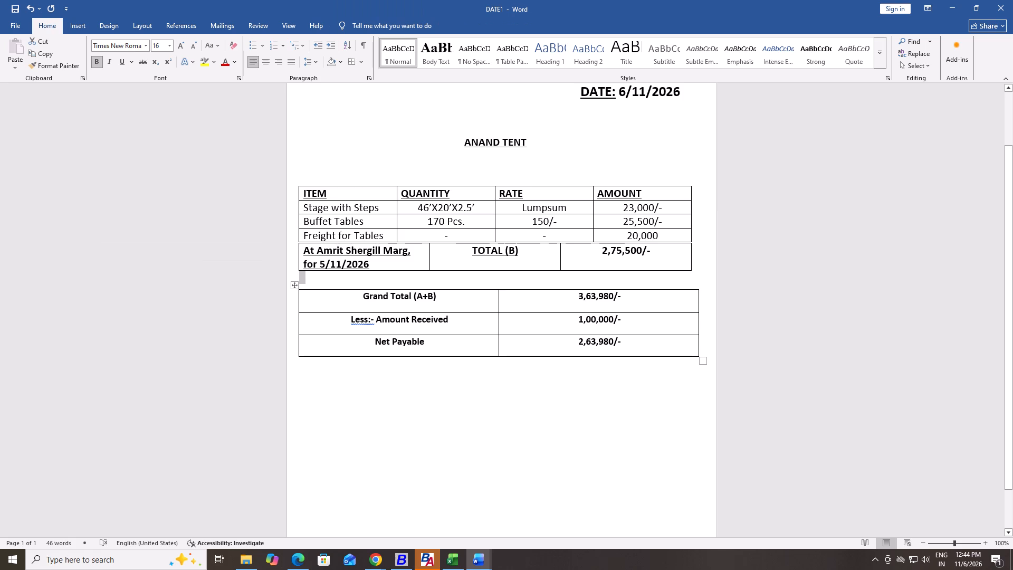
Shrink the heights of the Grand Total (A+B), Amount Received and Net Payable rows to fit their single lines of text.
drag(696, 313, 693, 308)
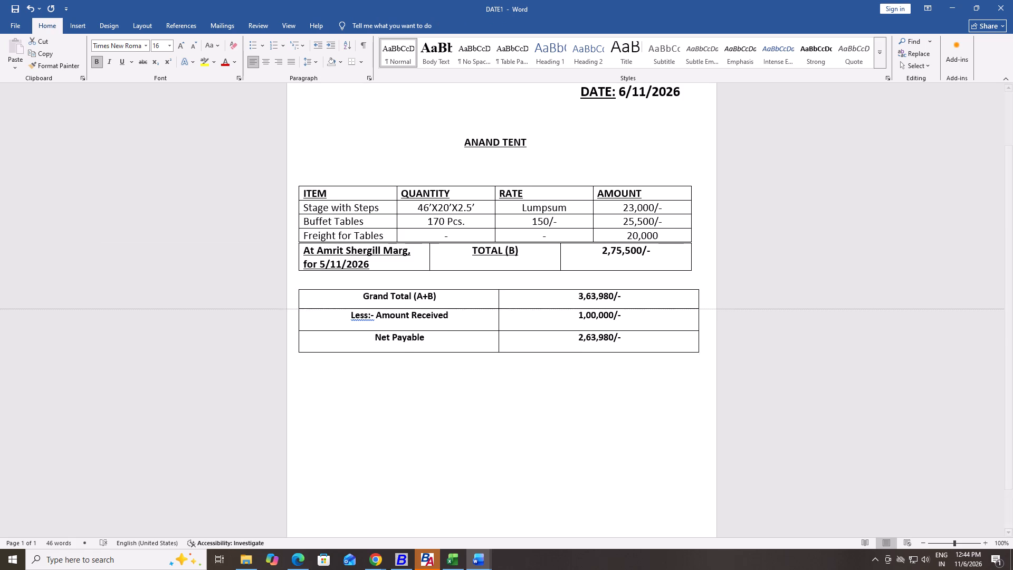
drag(693, 308, 693, 305)
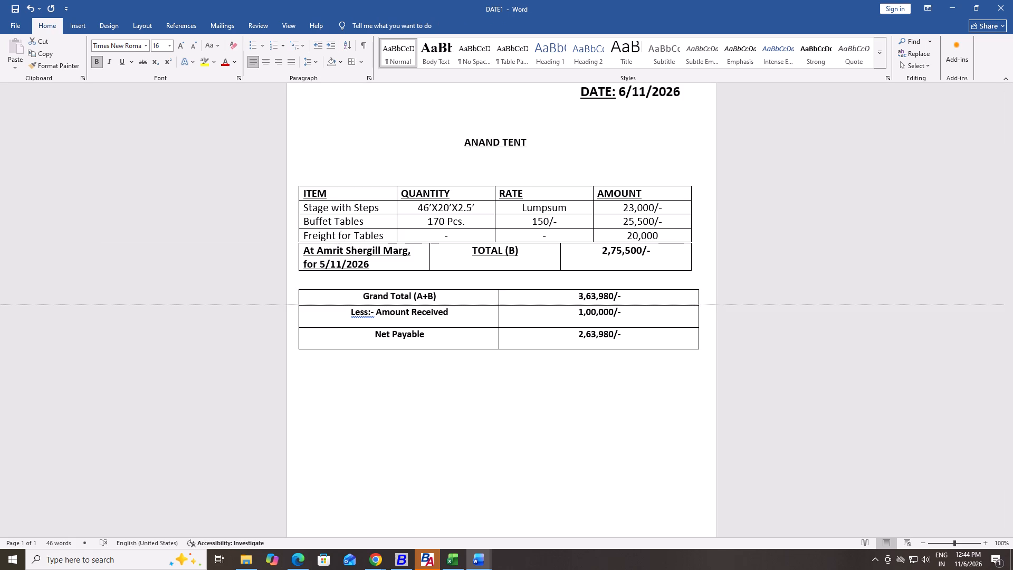
drag(693, 305, 693, 302)
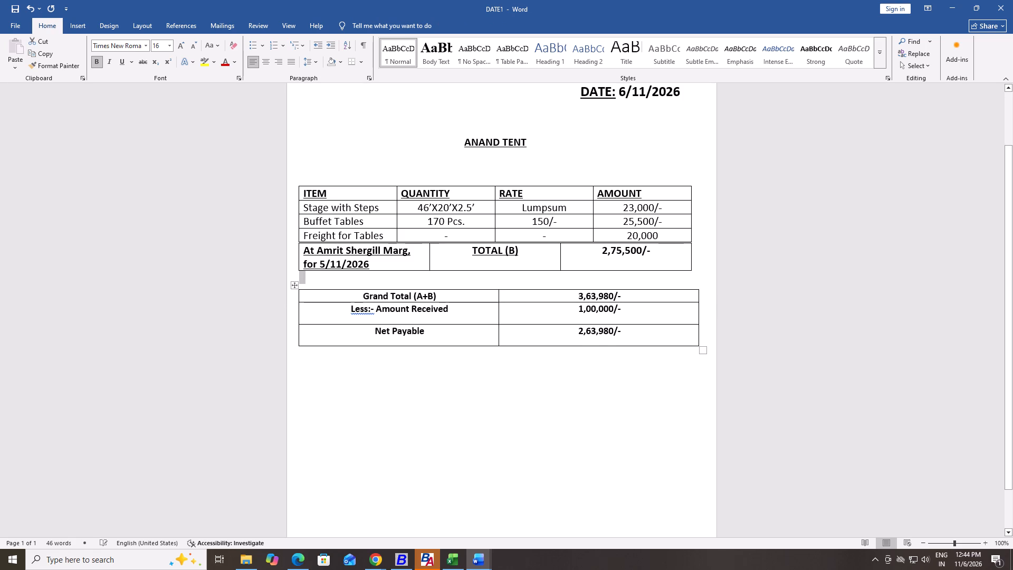
drag(699, 324, 696, 320)
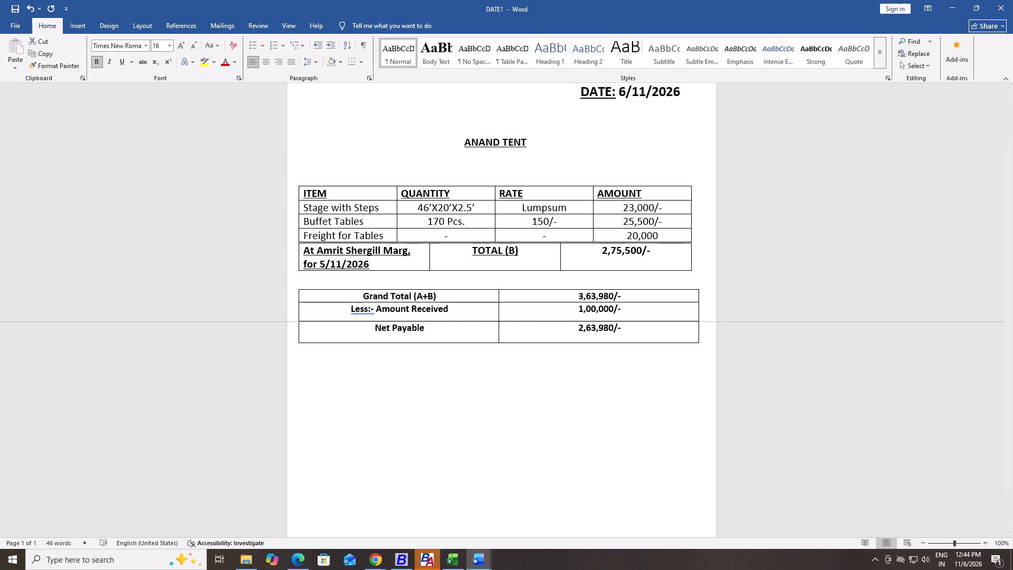
drag(696, 320, 695, 315)
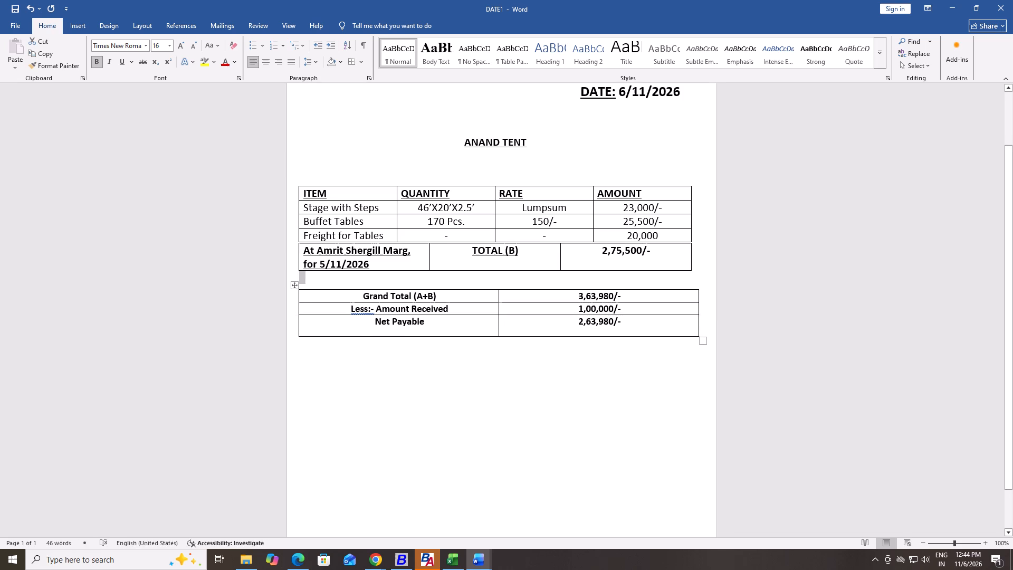
click(800, 350)
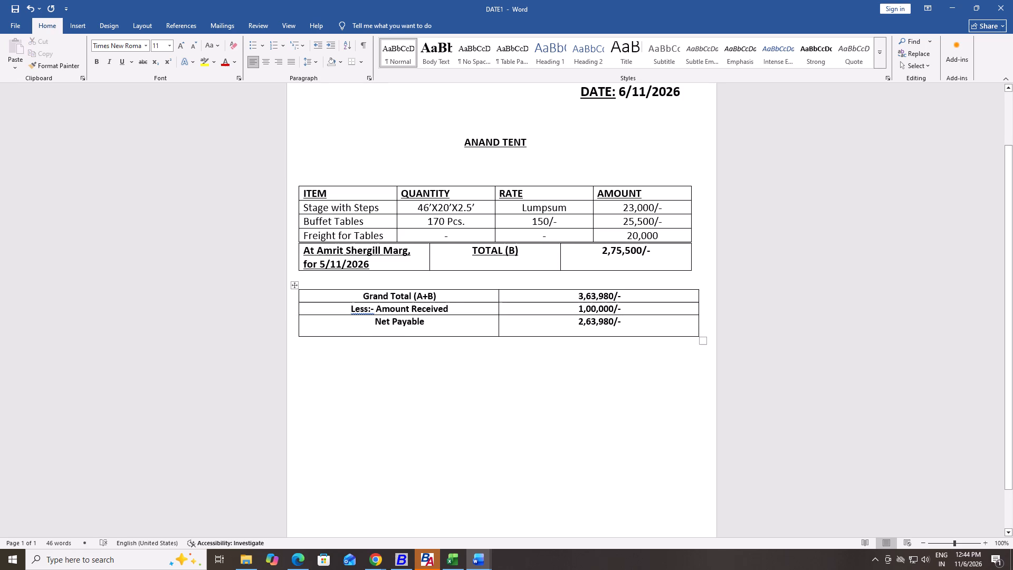
drag(696, 336, 695, 331)
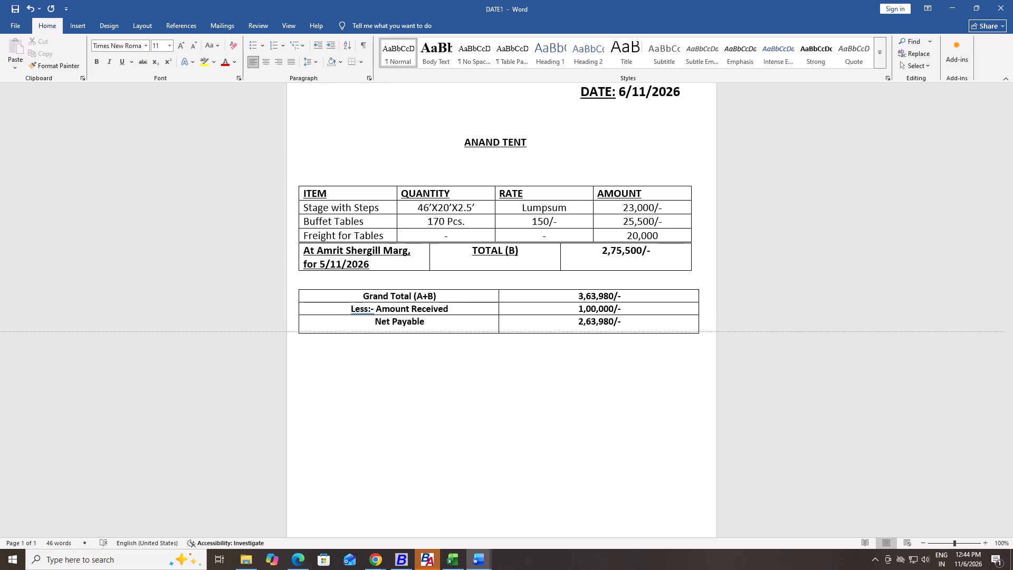
drag(695, 331, 695, 328)
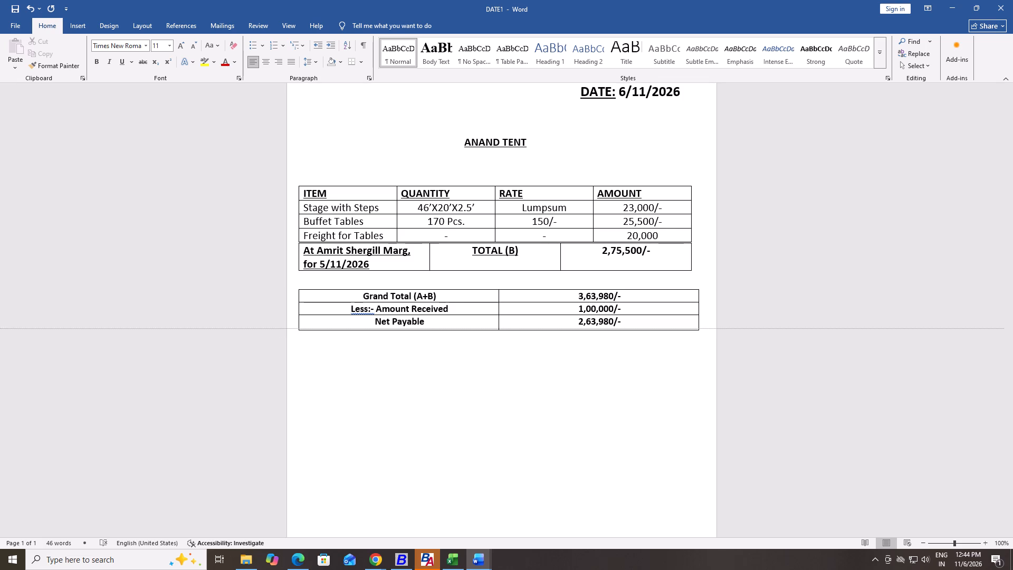
drag(695, 328, 695, 329)
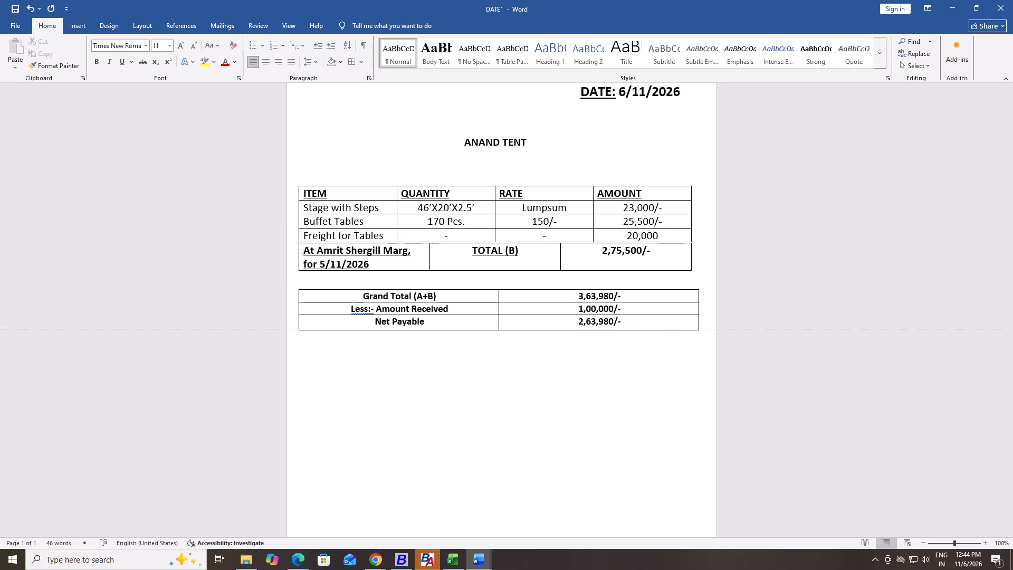
drag(695, 329, 696, 328)
click(204, 343)
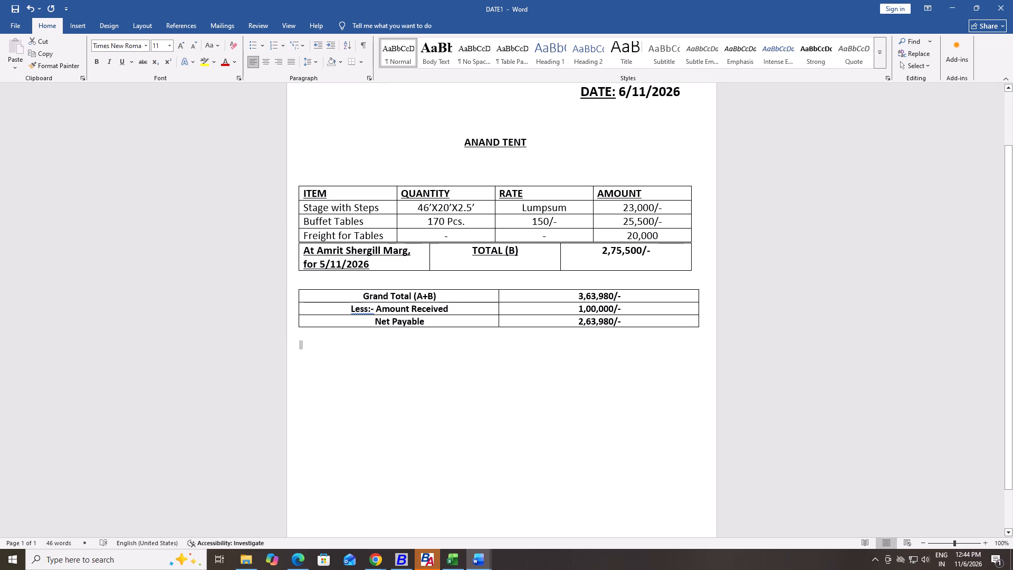
click(931, 369)
Save the DATE1 document.
scroll(931, 369, up, 7)
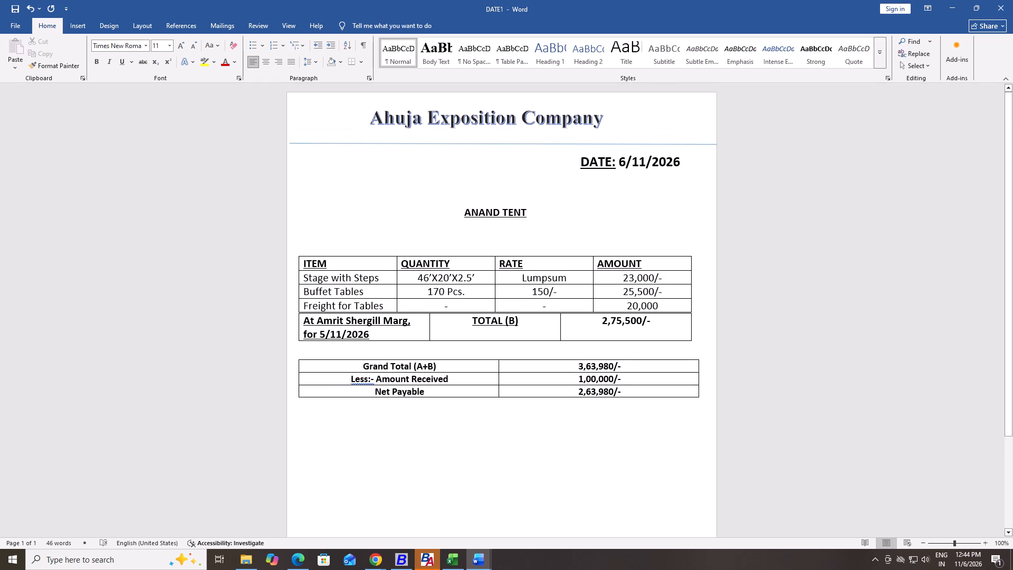
key(ctrl+p)
key(Escape)
key(ctrl+s)
Print the DATE1 document to PDF on the Desktop, entering 'page 2 (1' as the file name.
key(ctrl+p)
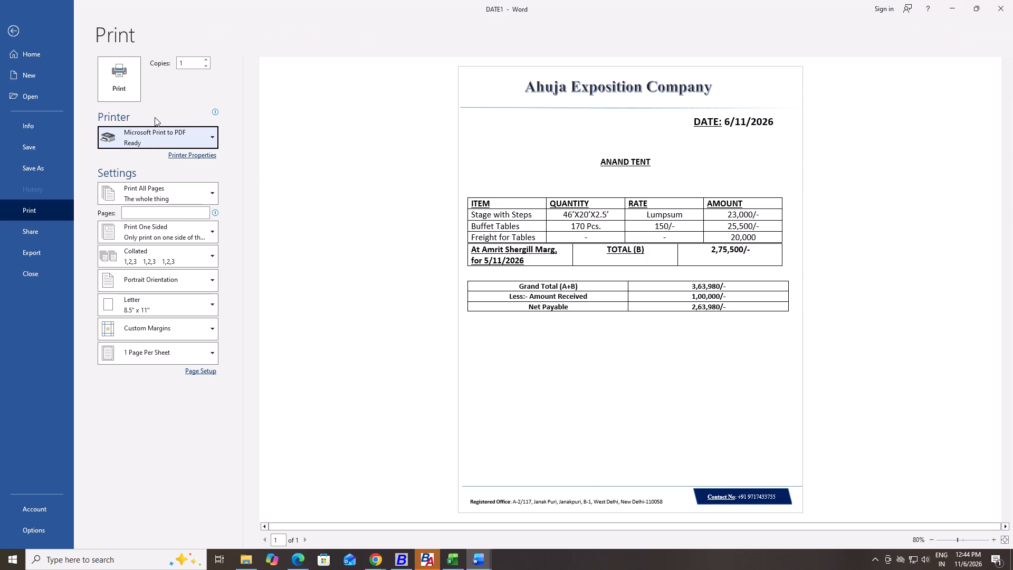
click(135, 89)
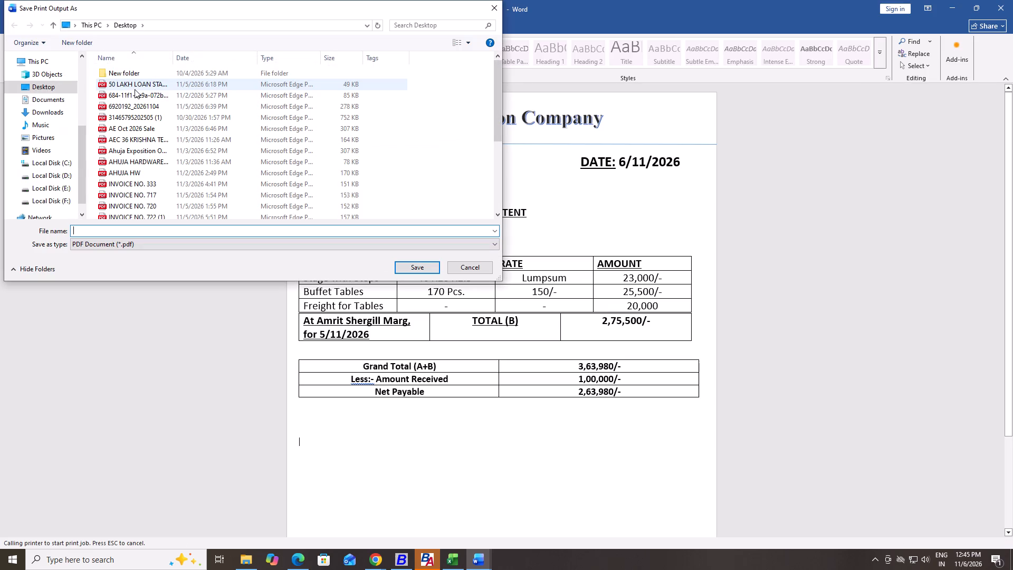
text(page)
key(space)
key(2)
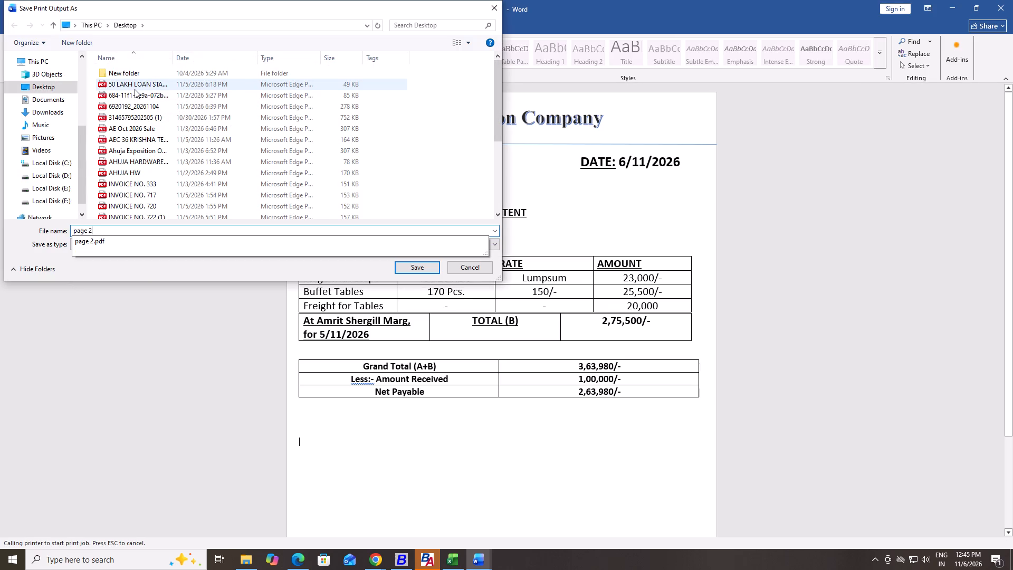
key(space)
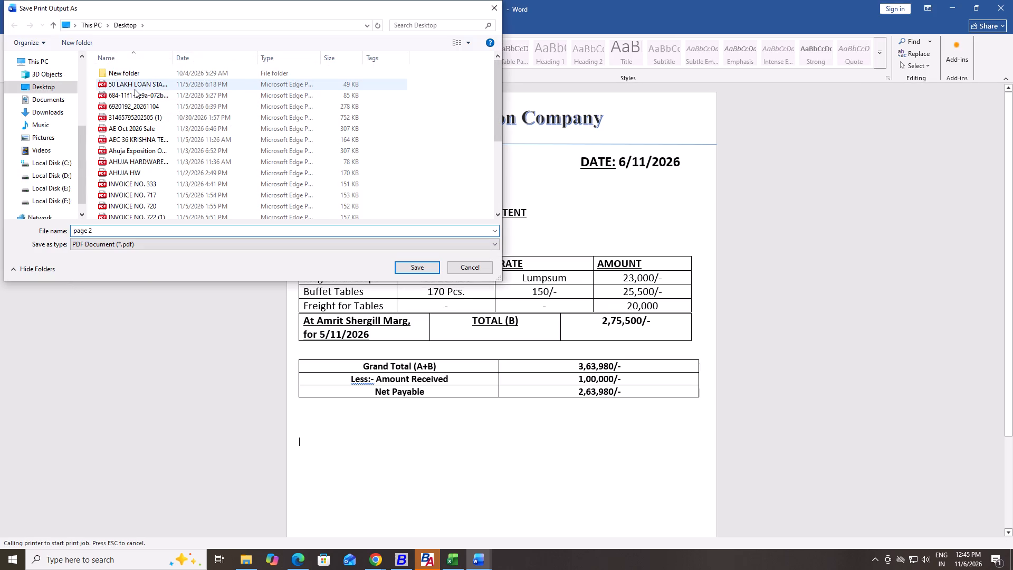
key(shift+parenleft)
text(1)
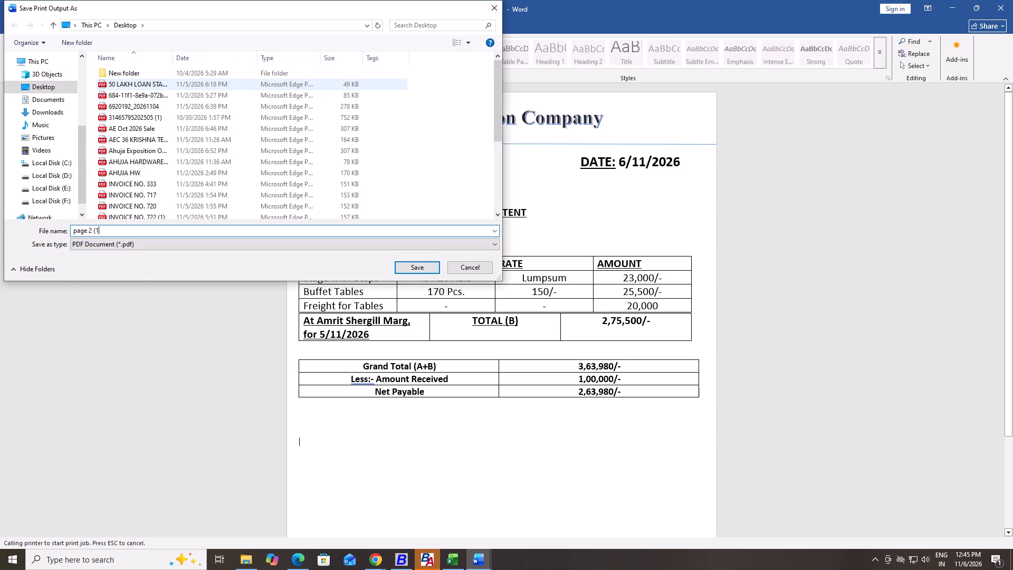
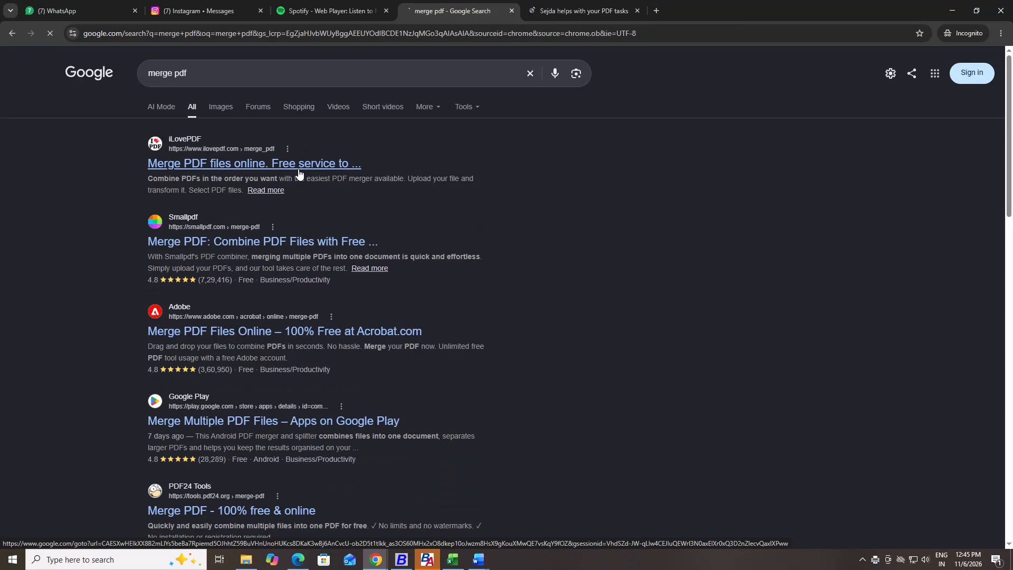
Merge the Desktop files 'page 1' and 'page 2' into one PDF with the iLovePDF merger.
click(539, 187)
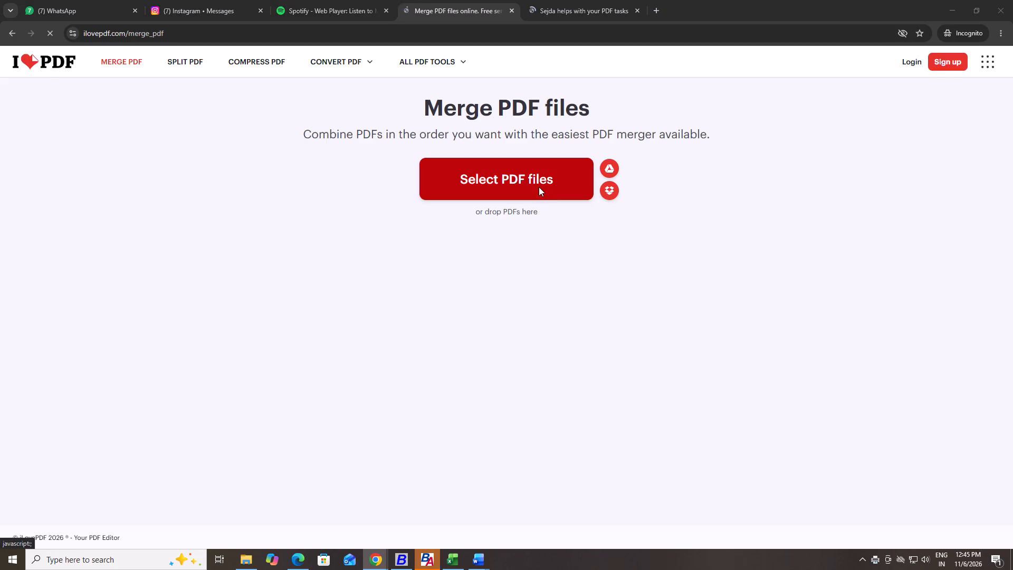
scroll(262, 365, down, 2)
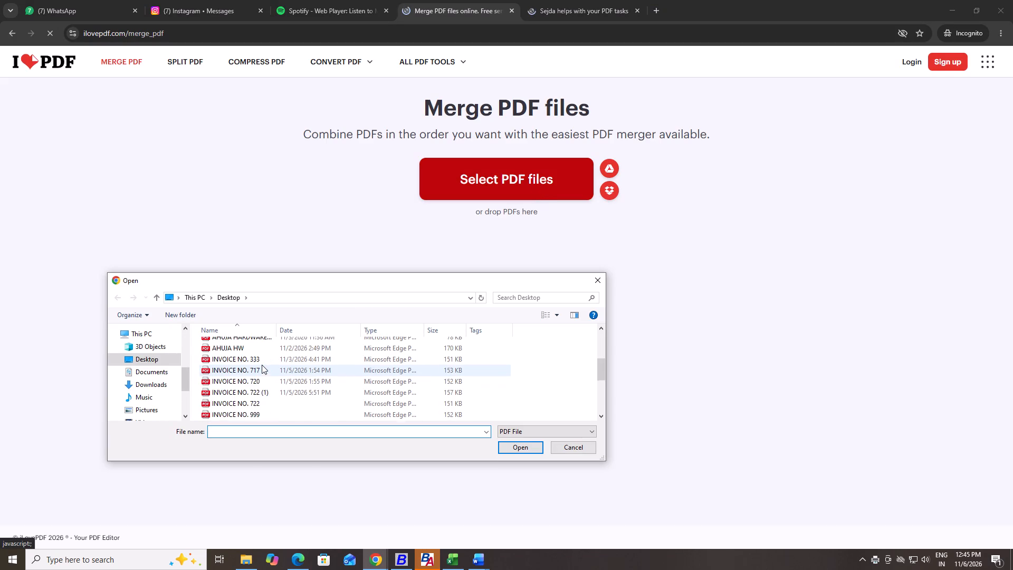
scroll(262, 365, down, 7)
scroll(262, 365, up, 1)
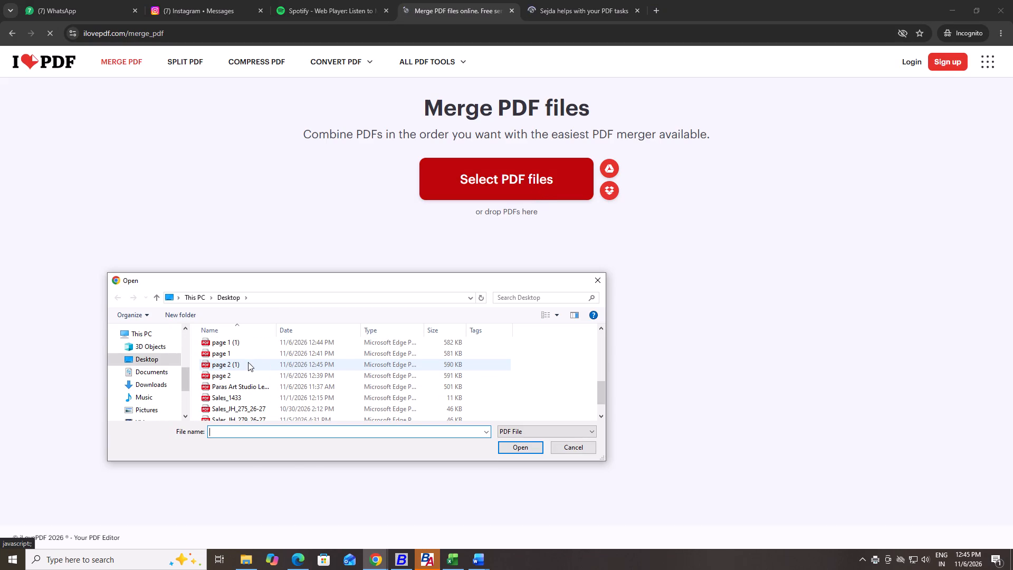
click(238, 354)
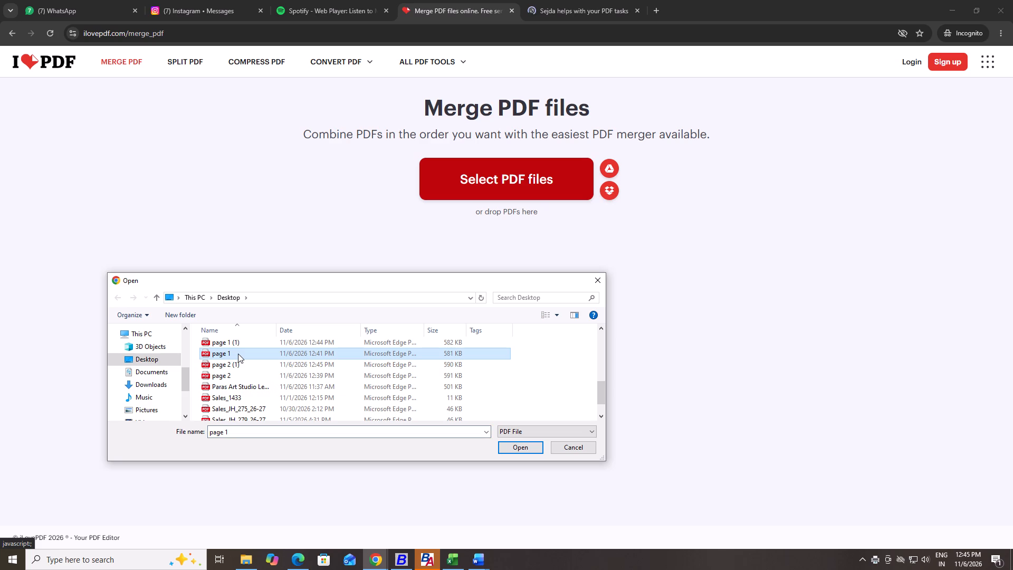
ctrl+click(241, 379)
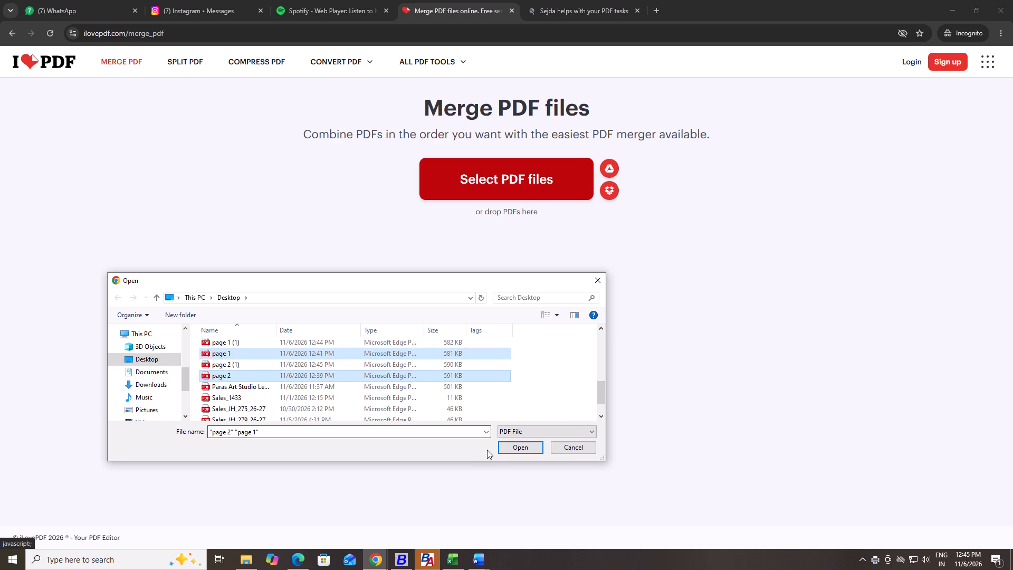
click(509, 450)
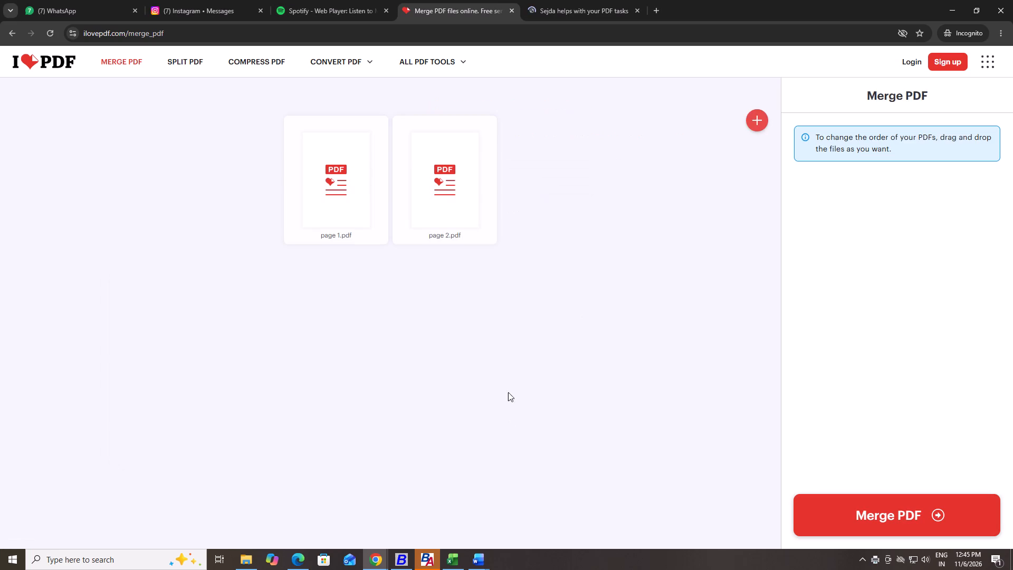
click(868, 517)
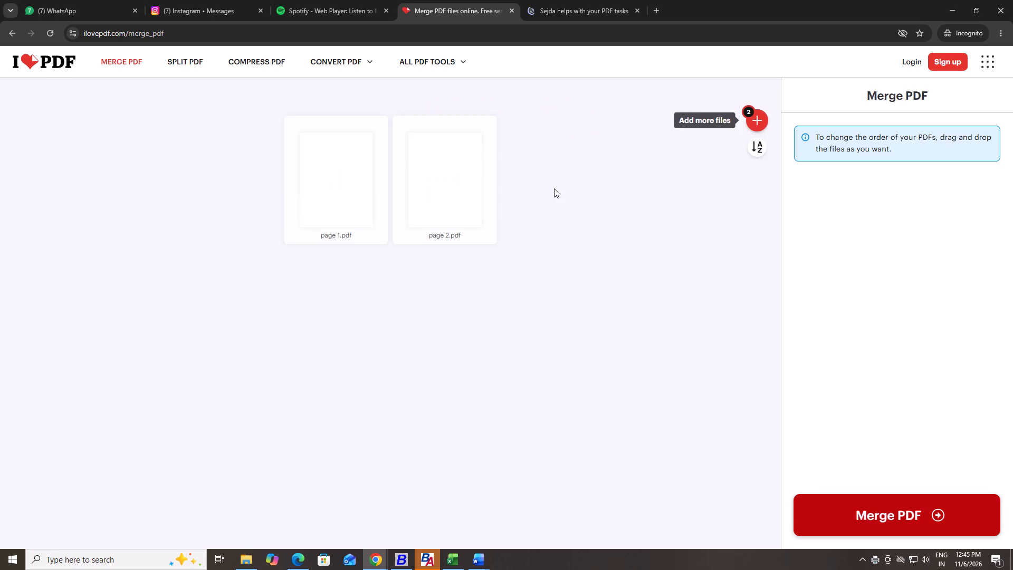
Switch to the Desktop folder in File Explorer and open the 'page 2 (1)' PDF.
click(587, 0)
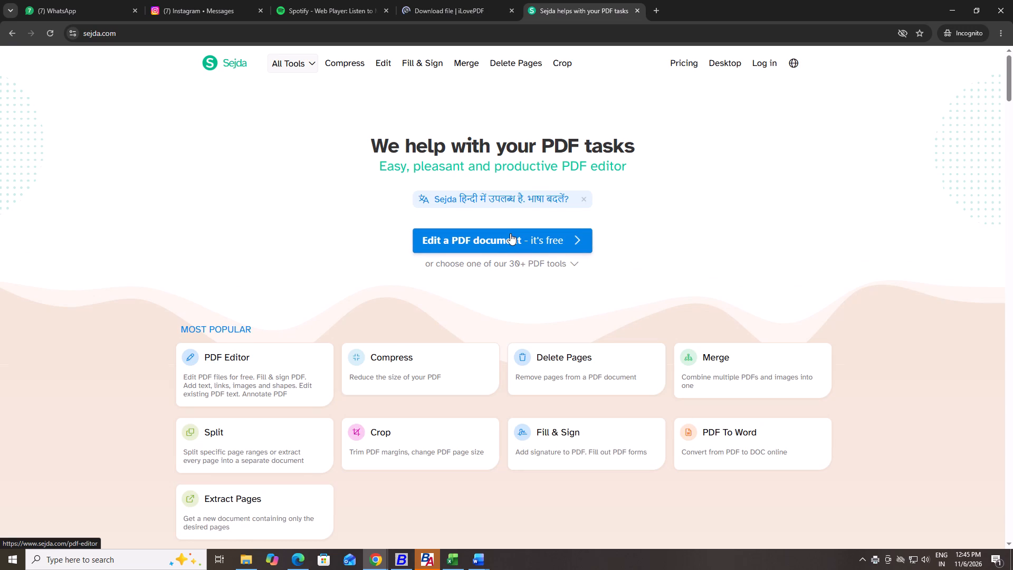
key(alt+Tab)
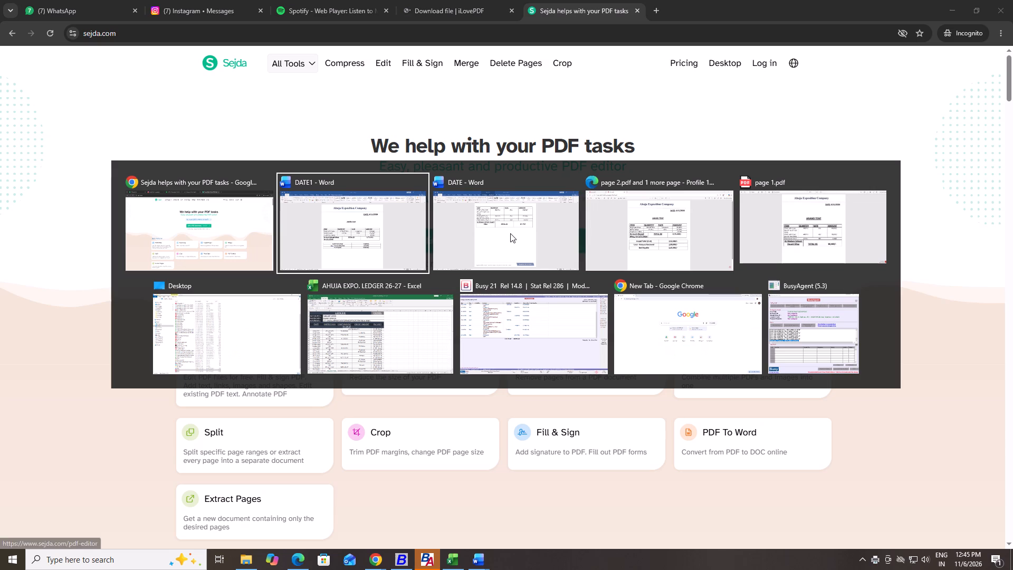
key(alt+Tab)
key(alt+Tab)
key(alt+Tab)
key(alt+Tab)
key(alt+Tab)
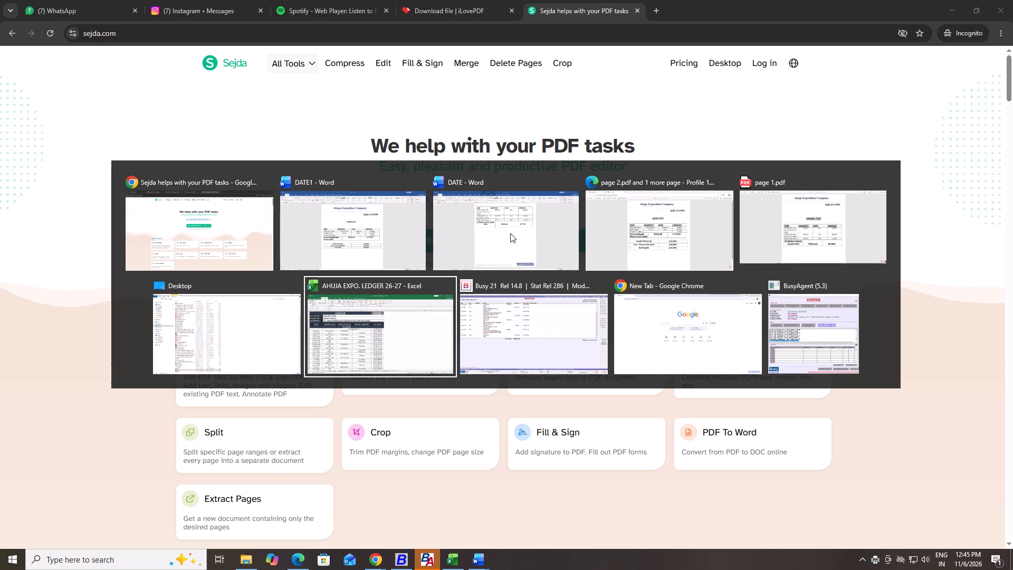
key(alt+shift+Tab)
key(alt+shift+Tab)
key(alt+shift+Tab)
key(alt+shift+Tab)
key(alt+Tab)
key(alt+Tab)
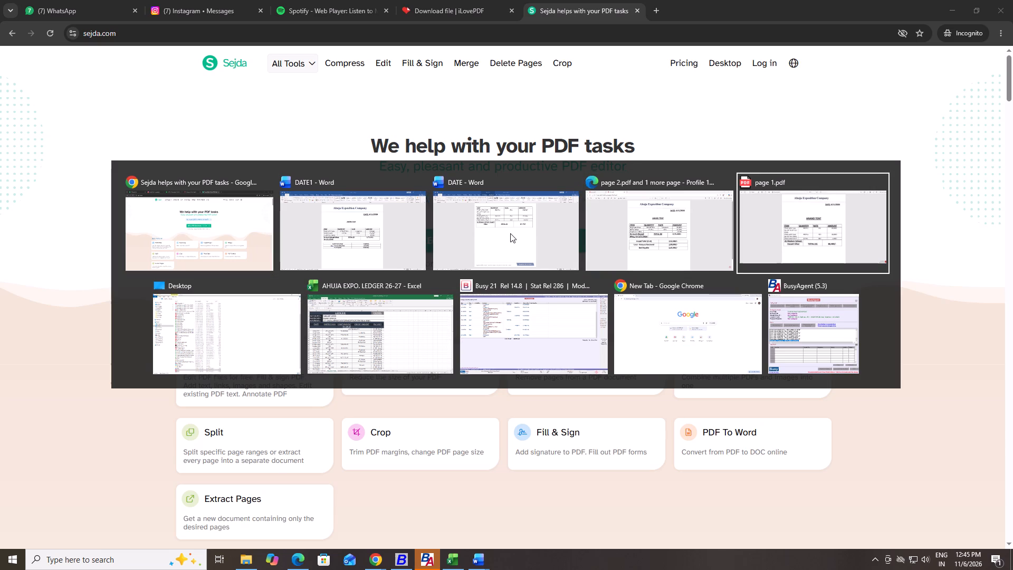
key(alt+shift+Tab)
key(alt+Tab)
key(alt+Tab)
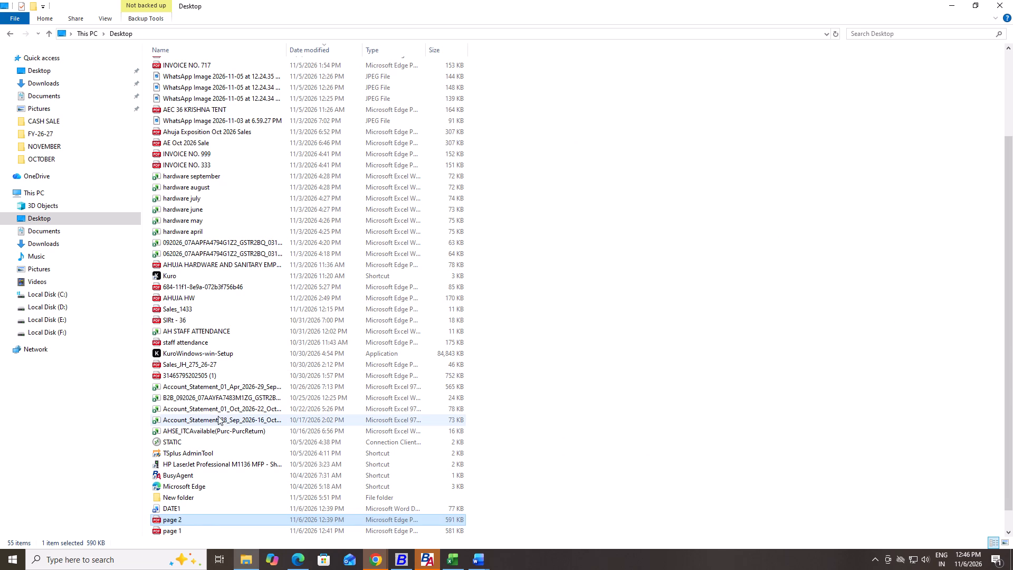
scroll(197, 174, up, 7)
scroll(197, 174, down, 13)
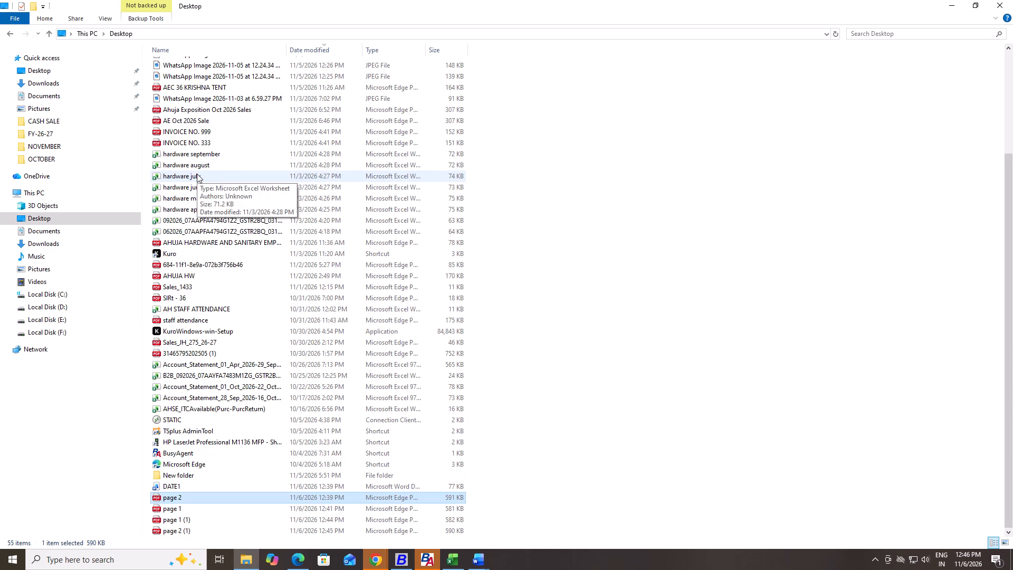
scroll(197, 174, down, 2)
double_click(175, 527)
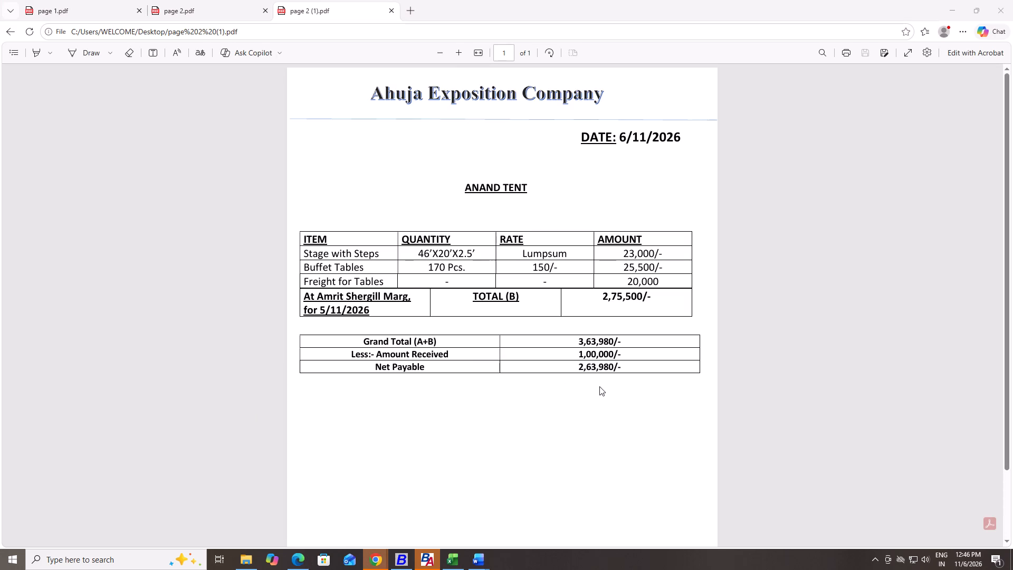
Open Snipping Tool and capture the item table together with the Grand Total to Net Payable table on the PDF page.
text(snipping tool)
key(space)
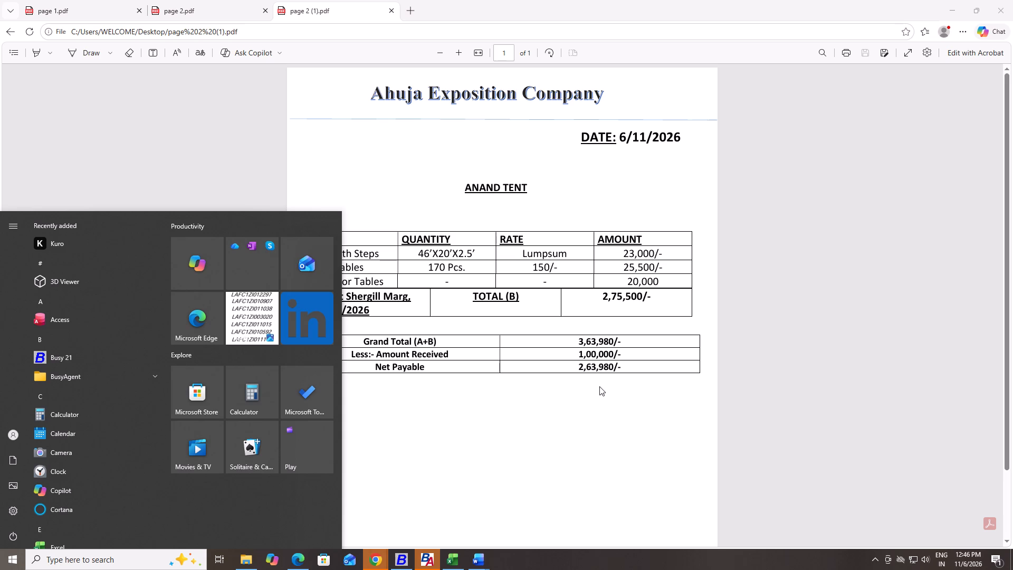
click(92, 562)
text(snipping p)
key(BackSpace)
text(tool)
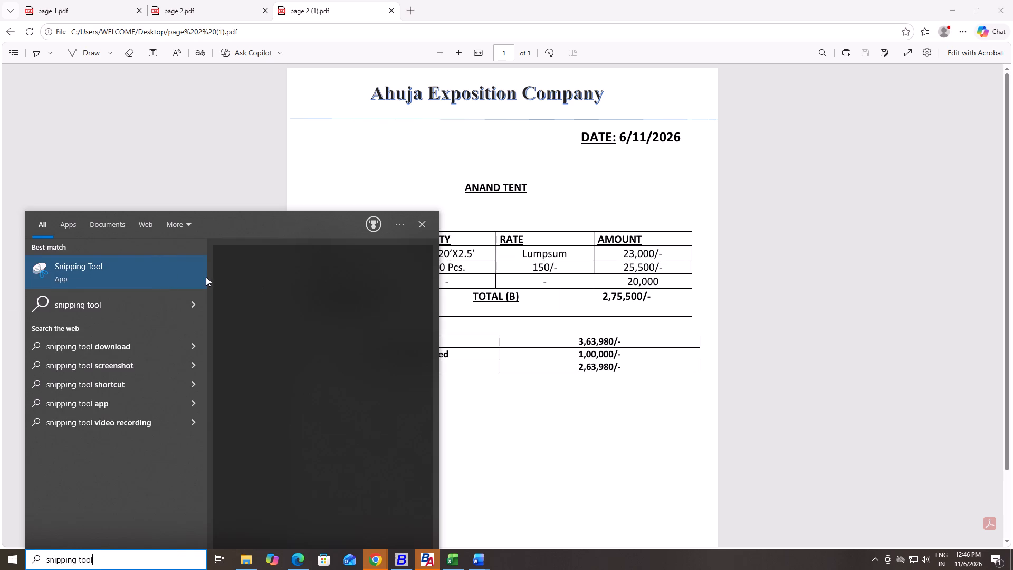
click(262, 348)
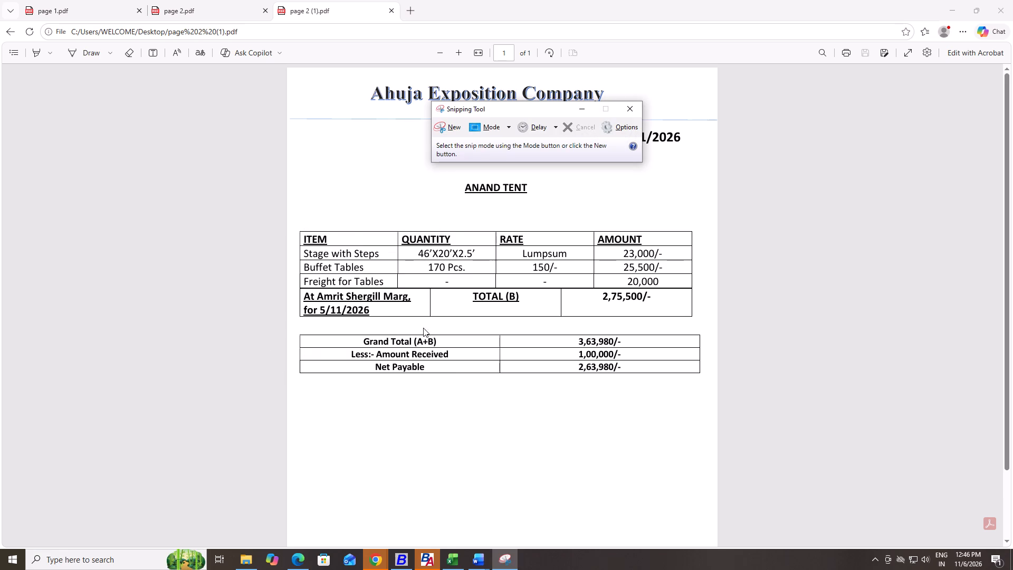
click(449, 125)
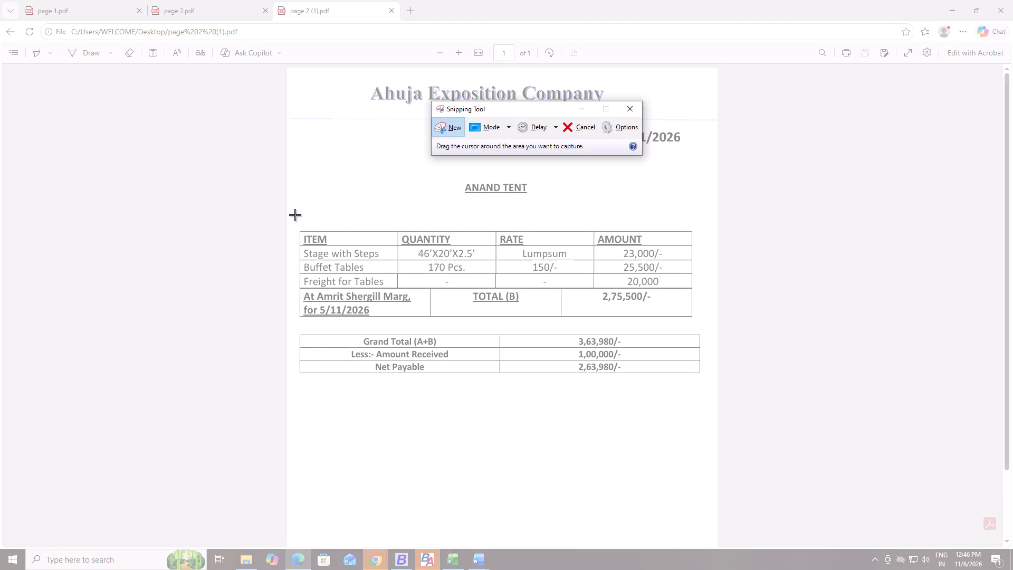
drag(295, 210, 472, 328)
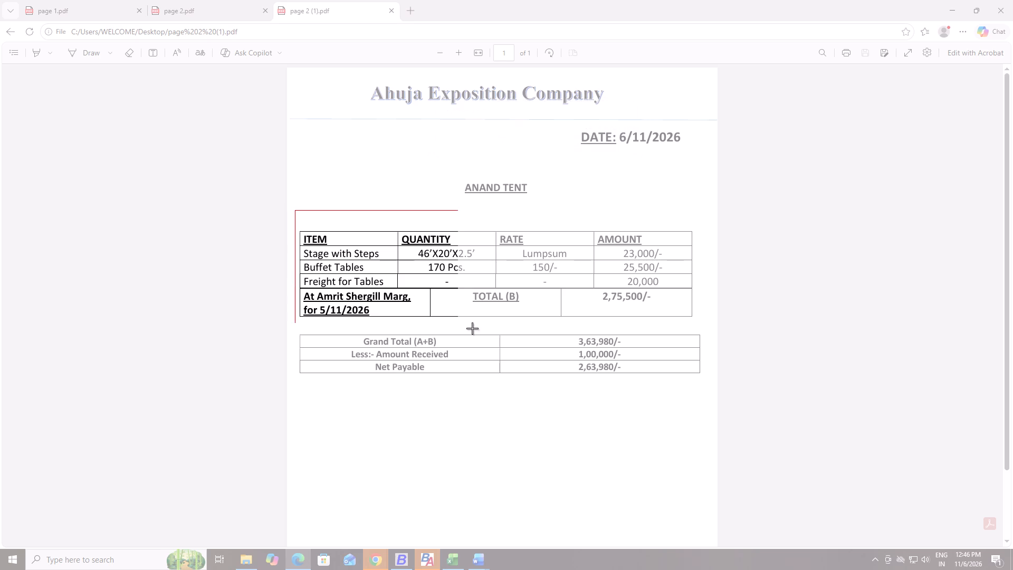
drag(472, 328, 705, 388)
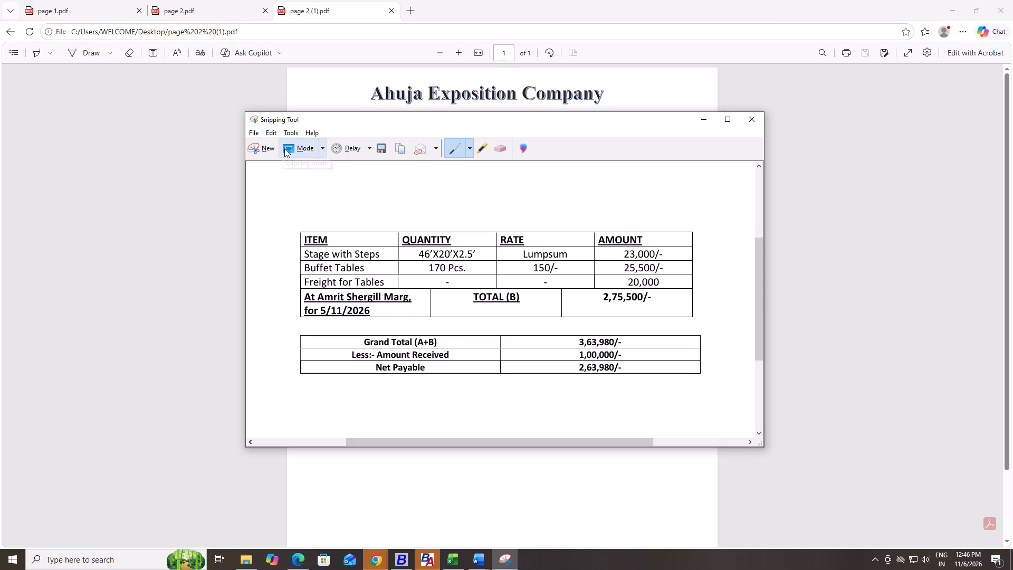
Save the snip to the Desktop as a PNG file named 'page 2'.
click(385, 155)
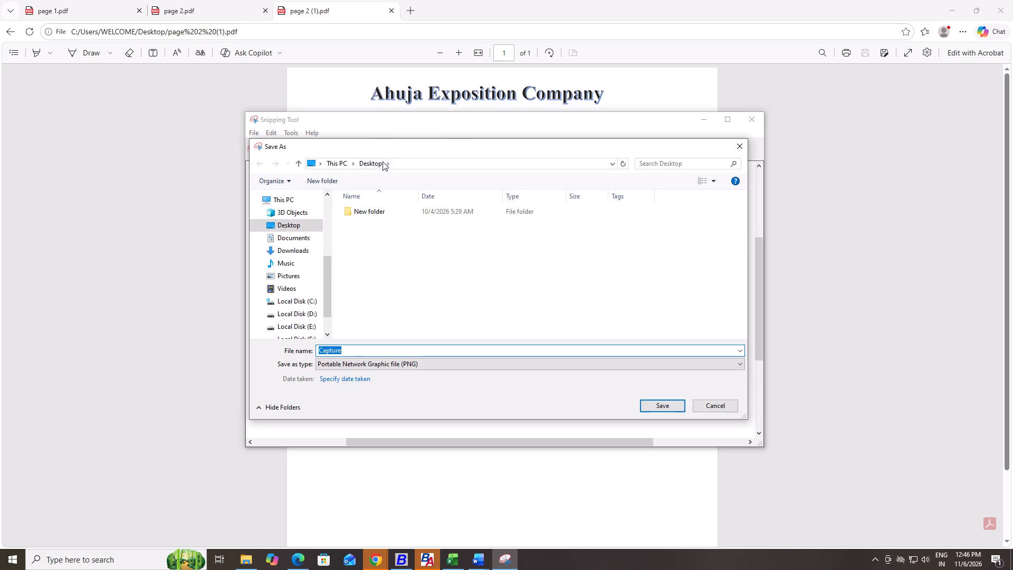
click(426, 346)
key(ctrl+Left)
key(ctrl+shift+Right)
key(BackSpace)
text(page 2)
key(space)
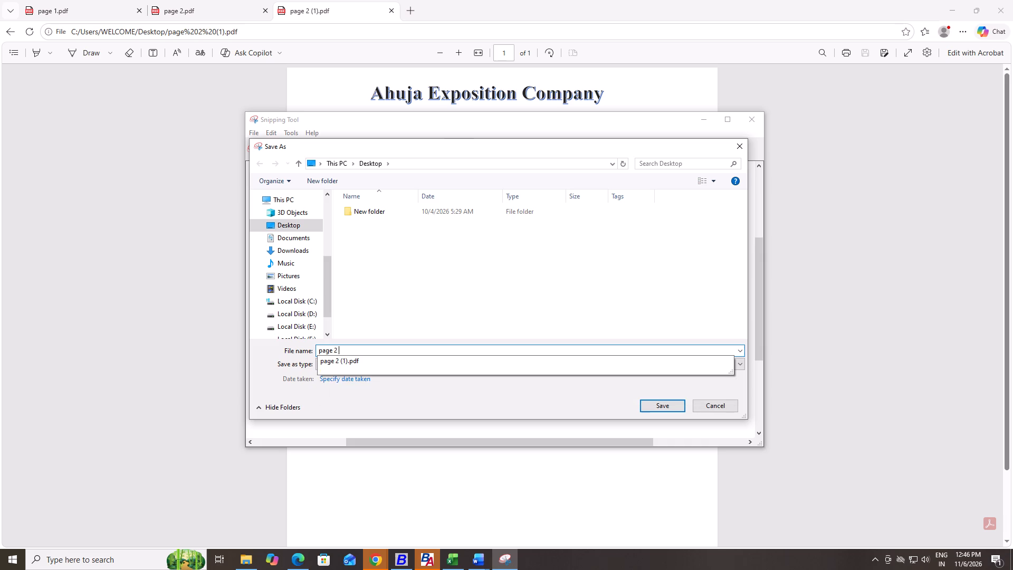
key(Return)
Switch back to Chrome and save the merged PDF to the Desktop as 'page 1_page 2_merged'.
key(alt+Tab)
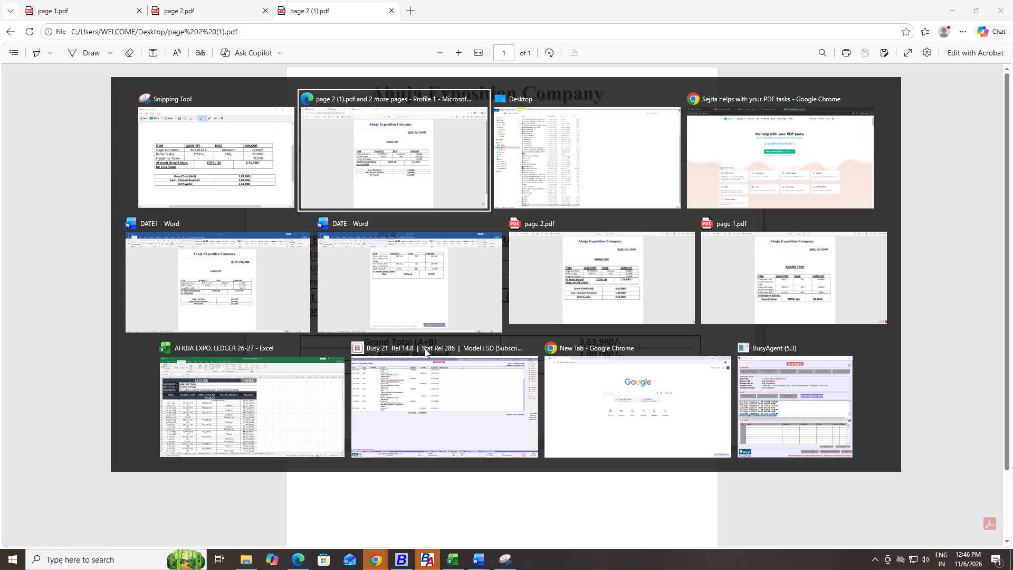
key(alt+Tab)
key(alt+Tab)
key(ctrl+1)
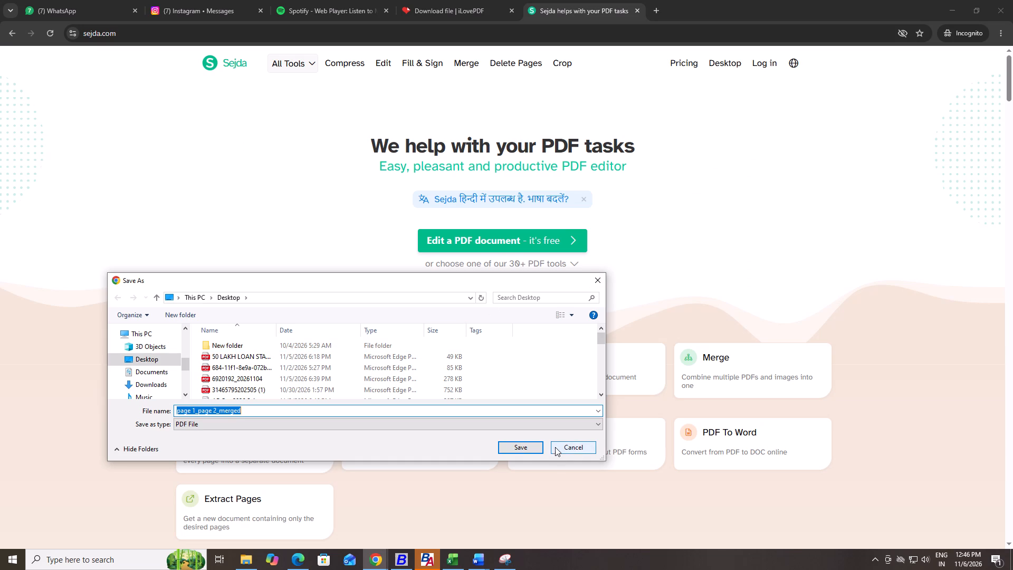
click(530, 447)
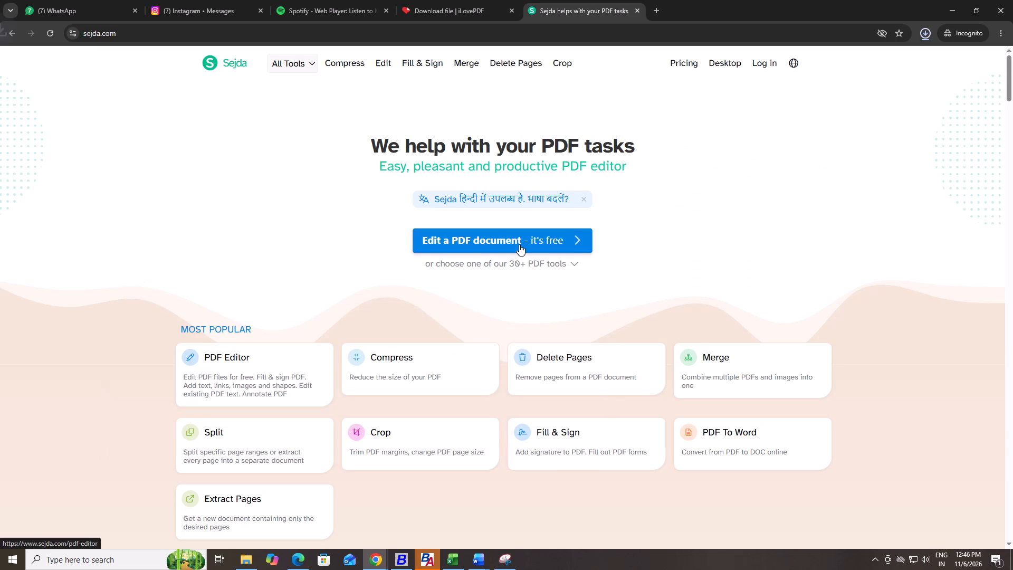
Open Sejda's online PDF editor and upload 'page 1 (1)' from the Desktop.
click(519, 244)
click(522, 202)
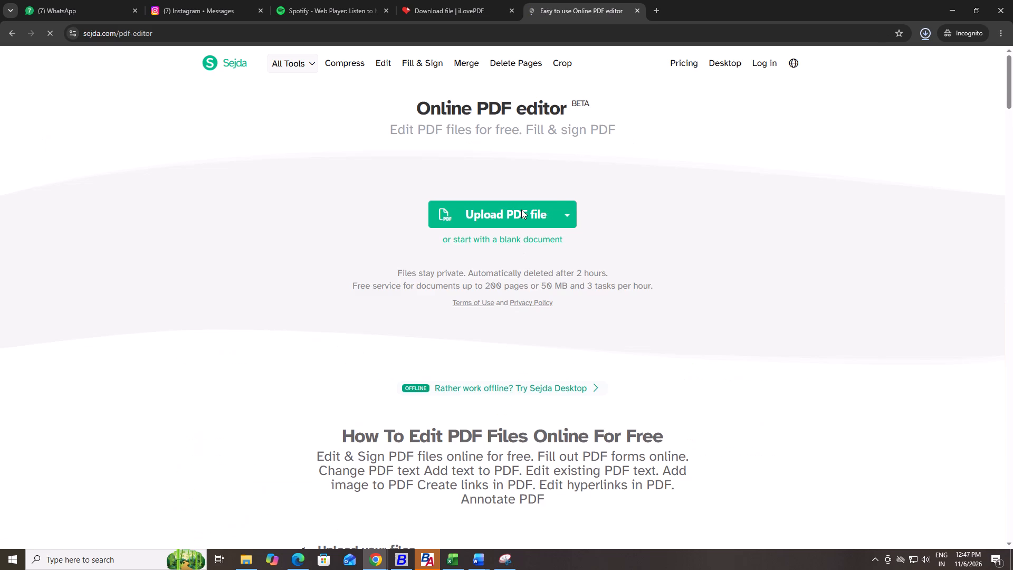
click(517, 249)
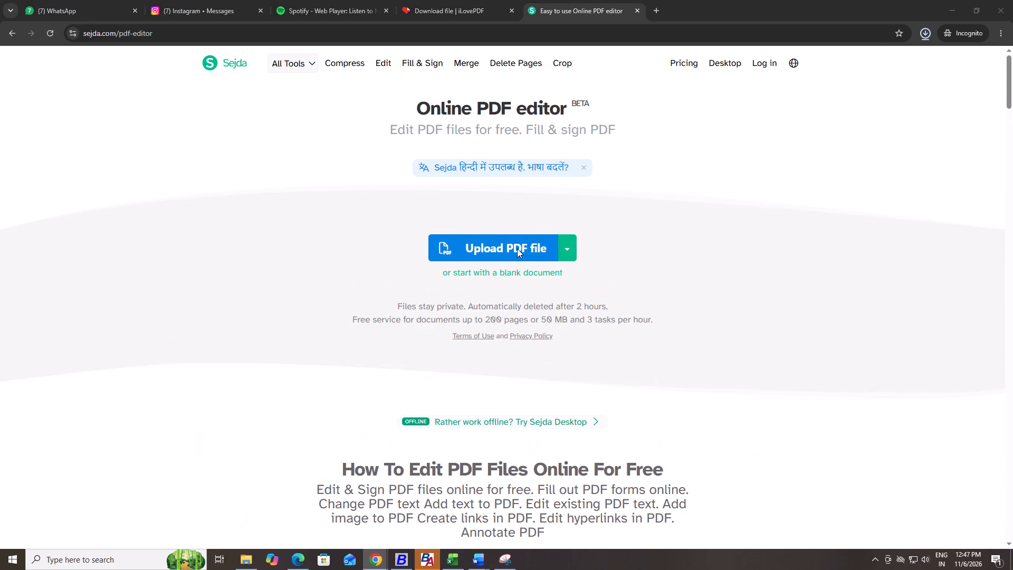
scroll(245, 363, down, 8)
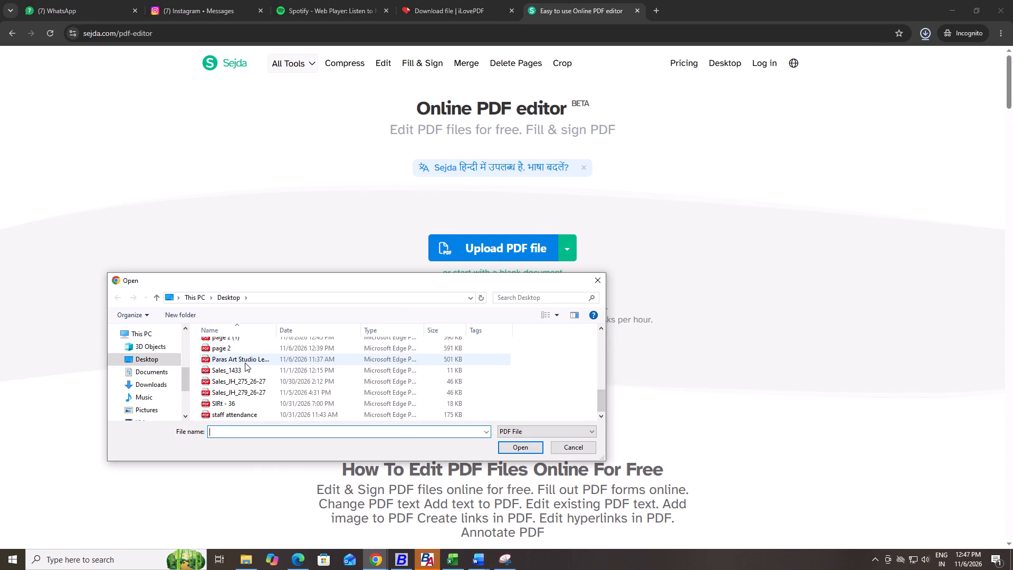
scroll(244, 381, down, 4)
scroll(244, 381, up, 1)
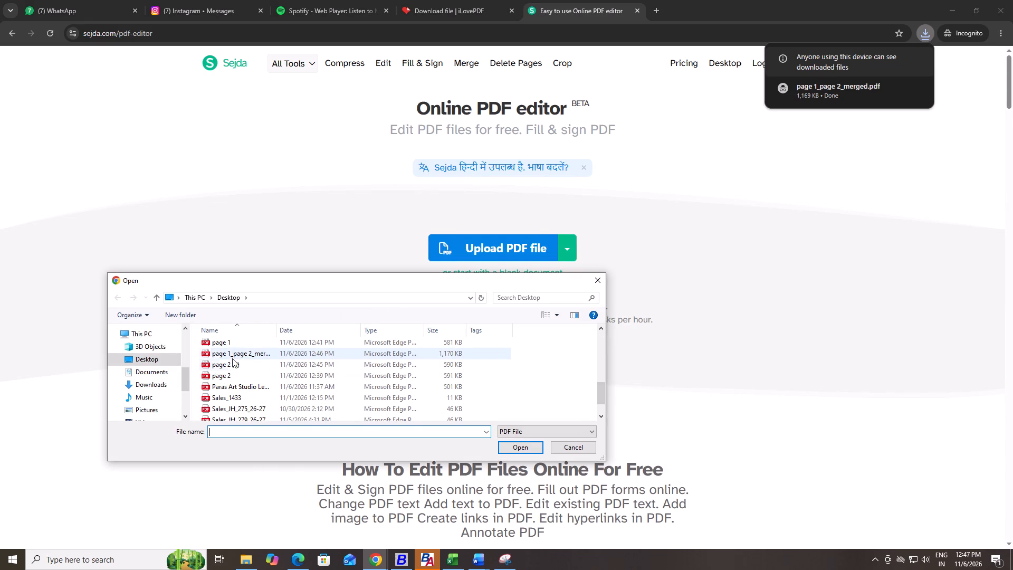
scroll(232, 363, up, 2)
click(231, 394)
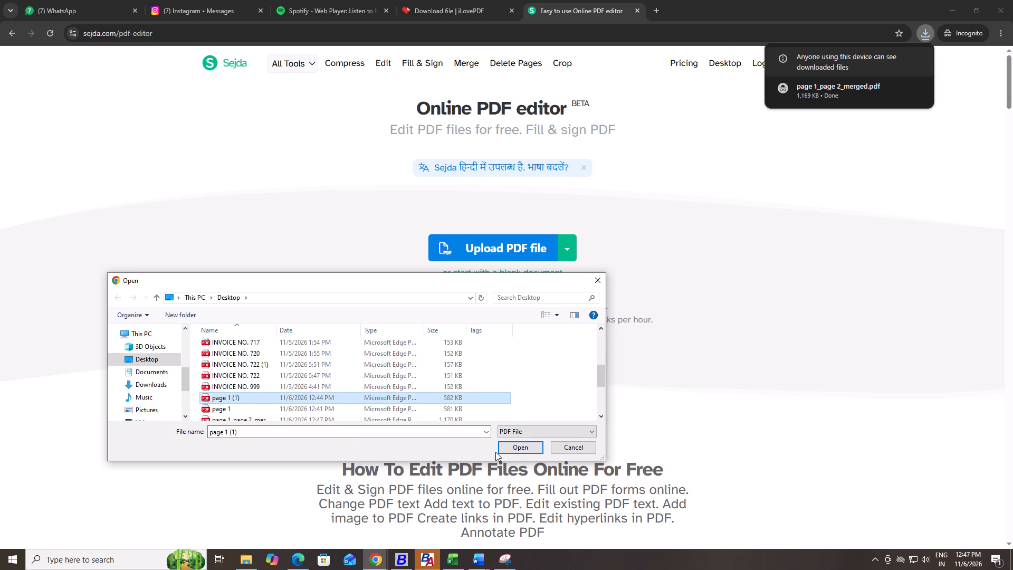
click(524, 449)
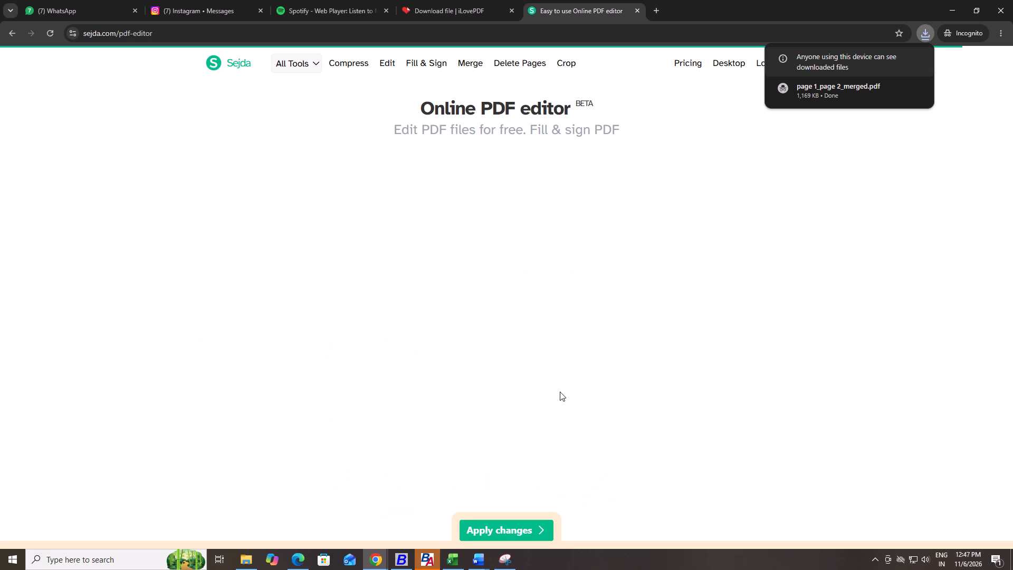
Load the 'page 2' PNG from the Desktop as a new image in the PDF editor.
drag(1012, 101, 1012, 157)
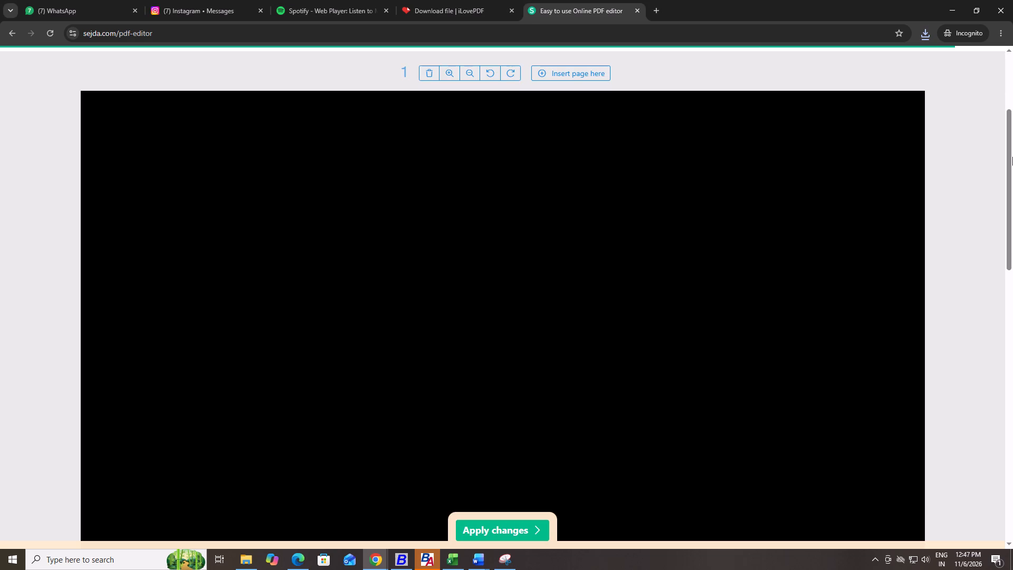
drag(1012, 157, 1011, 178)
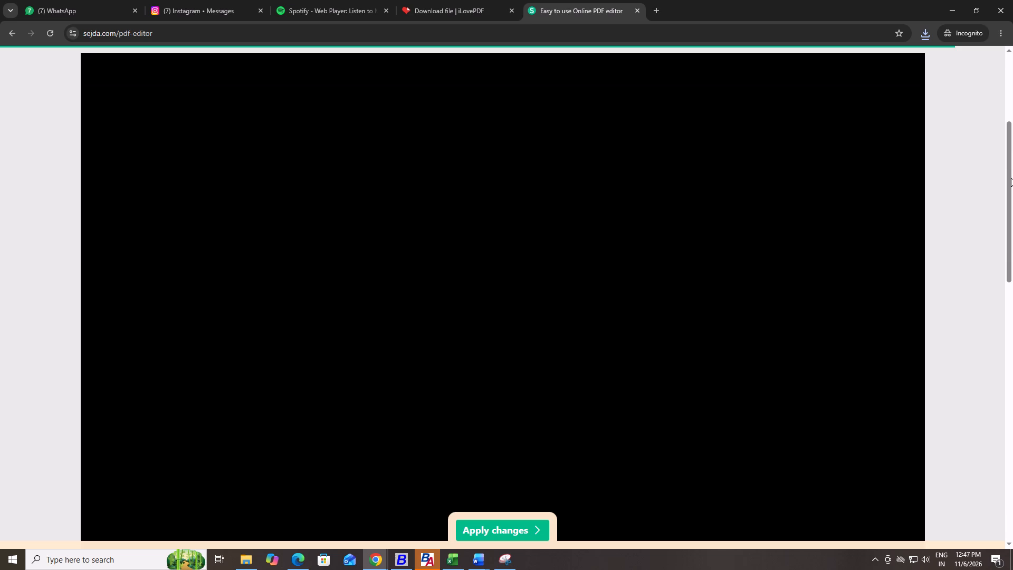
drag(1011, 178, 1011, 130)
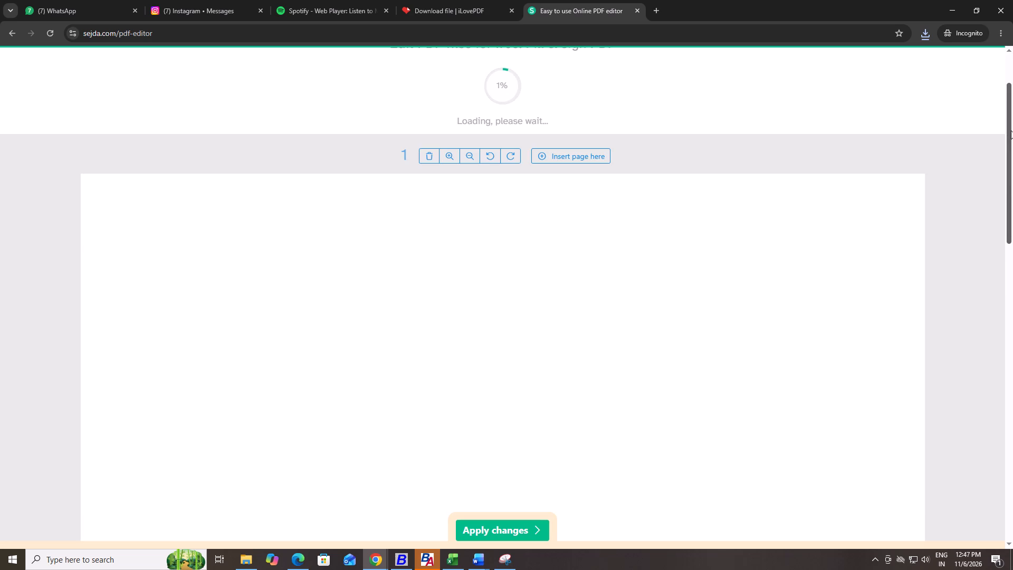
drag(1011, 130, 1011, 131)
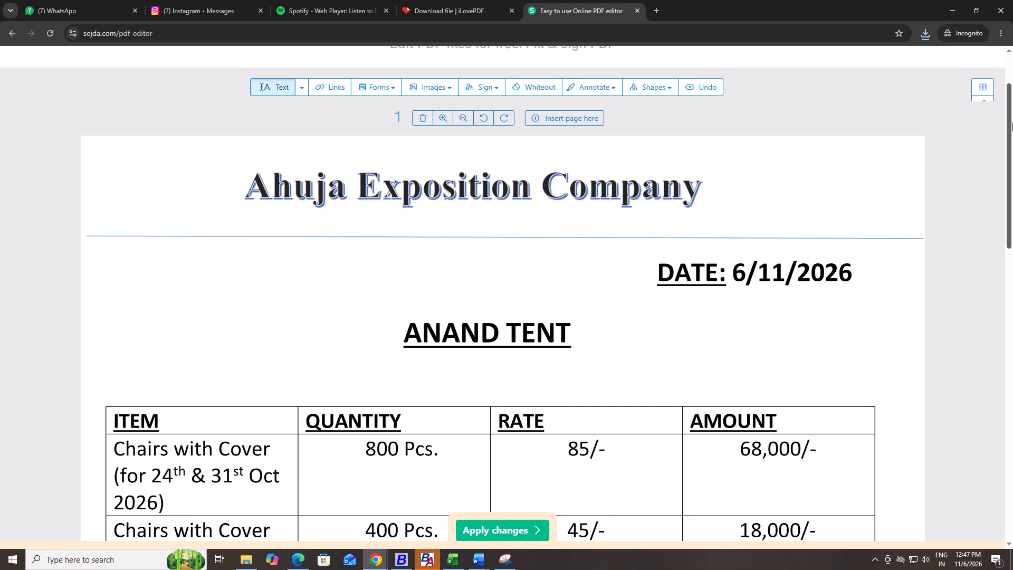
drag(1012, 145, 1011, 283)
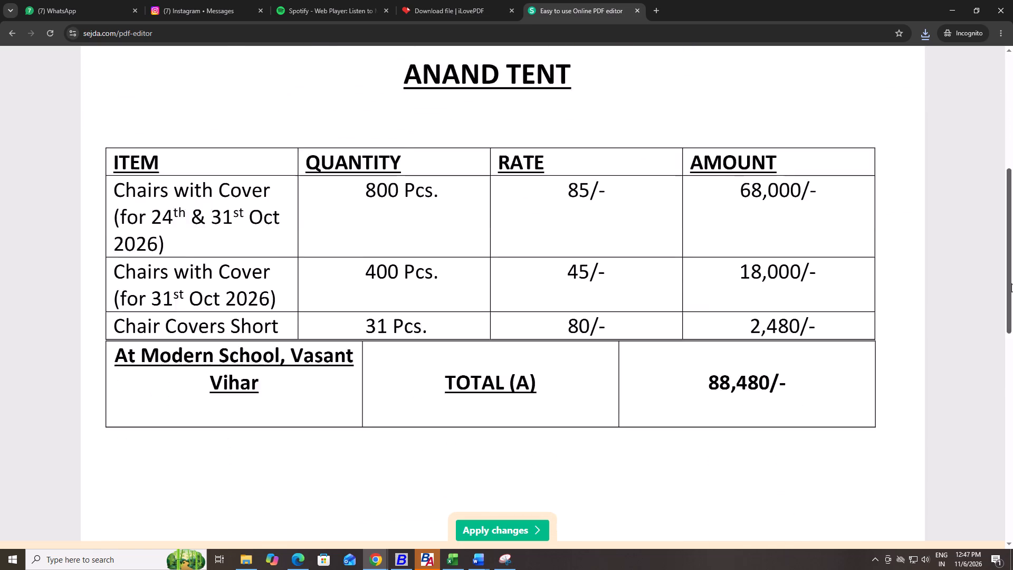
drag(1011, 283, 1012, 250)
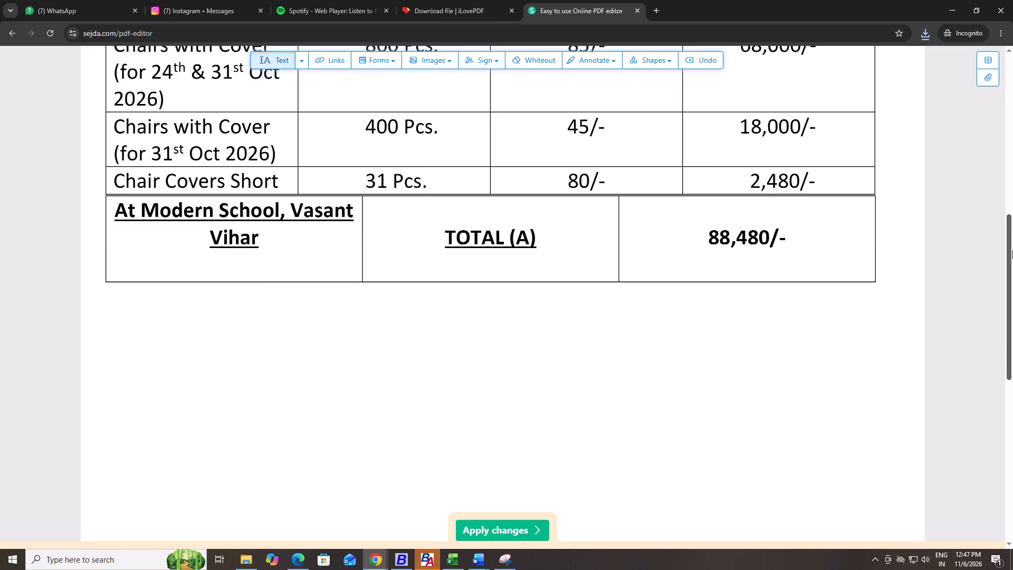
drag(1012, 250, 1012, 165)
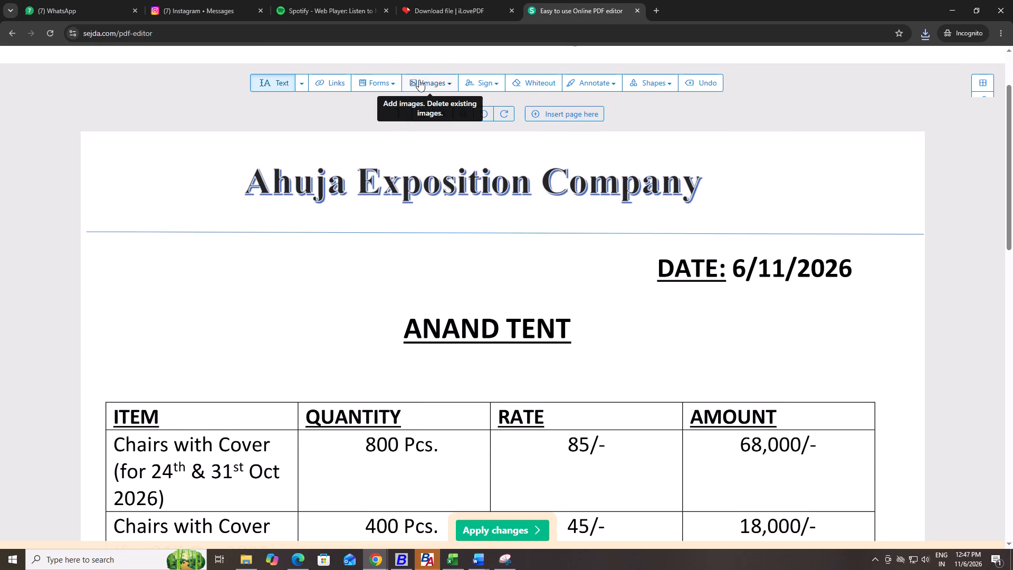
click(419, 80)
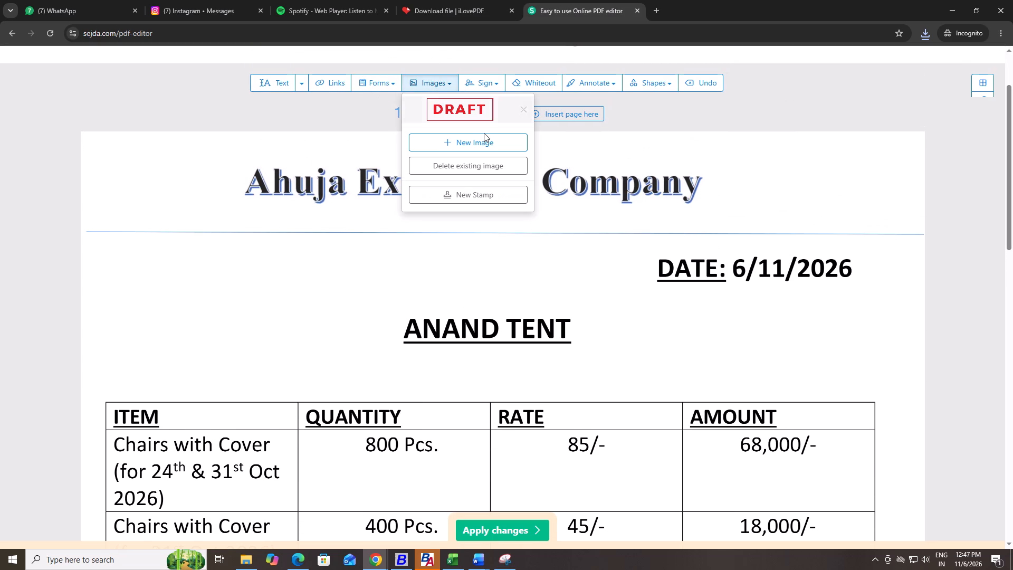
click(485, 135)
click(230, 352)
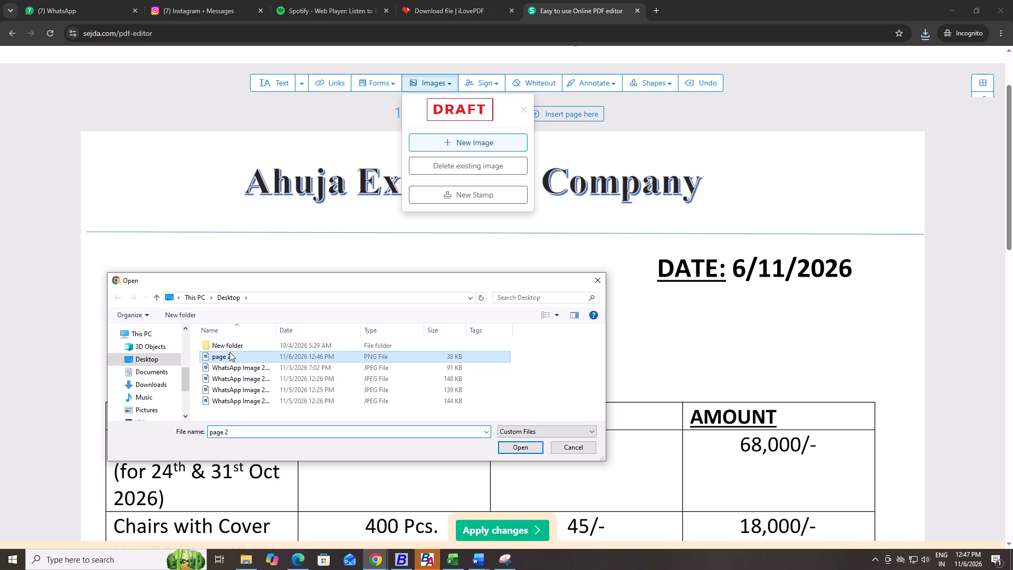
click(513, 444)
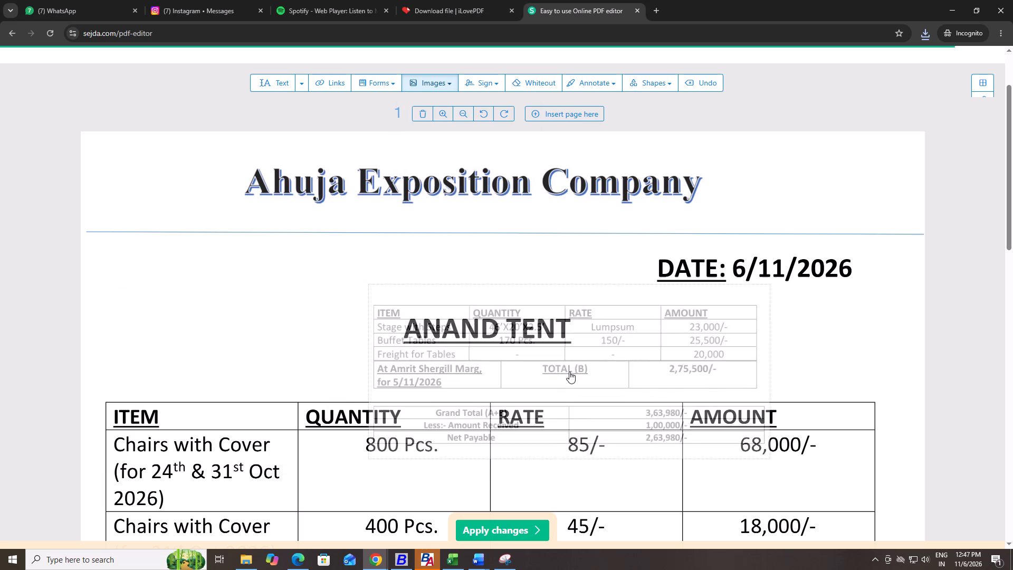
Place the 'page 2' image in the blank space below the At Modern School, Vasant Vihar TOTAL (A) row.
scroll(559, 397, down, 6)
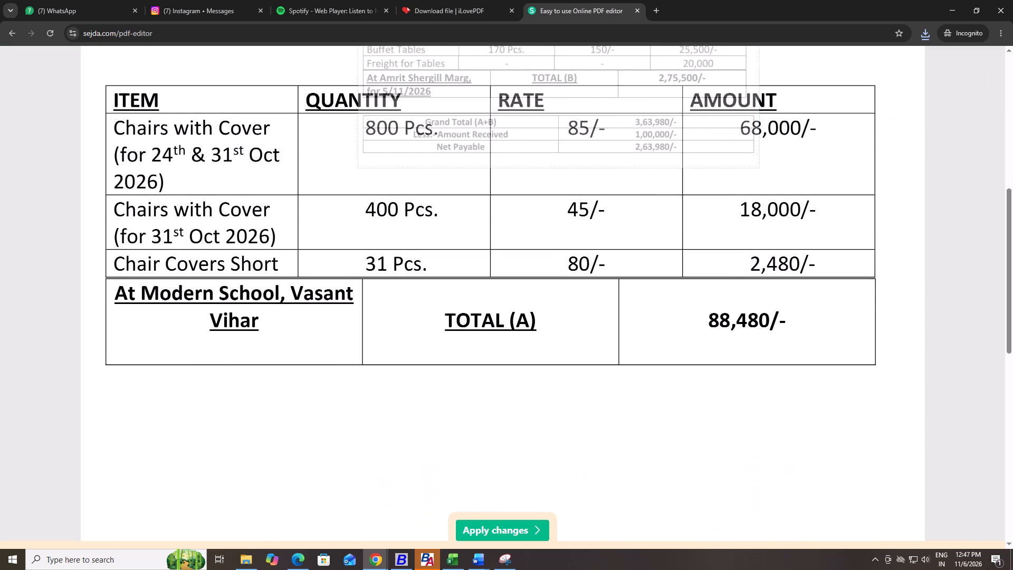
scroll(467, 443, down, 2)
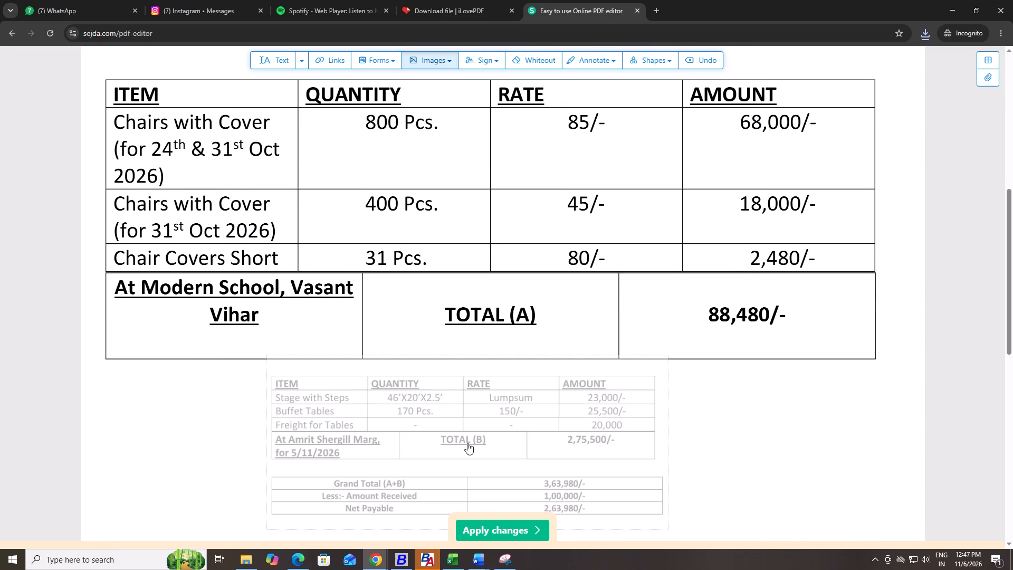
scroll(467, 443, down, 2)
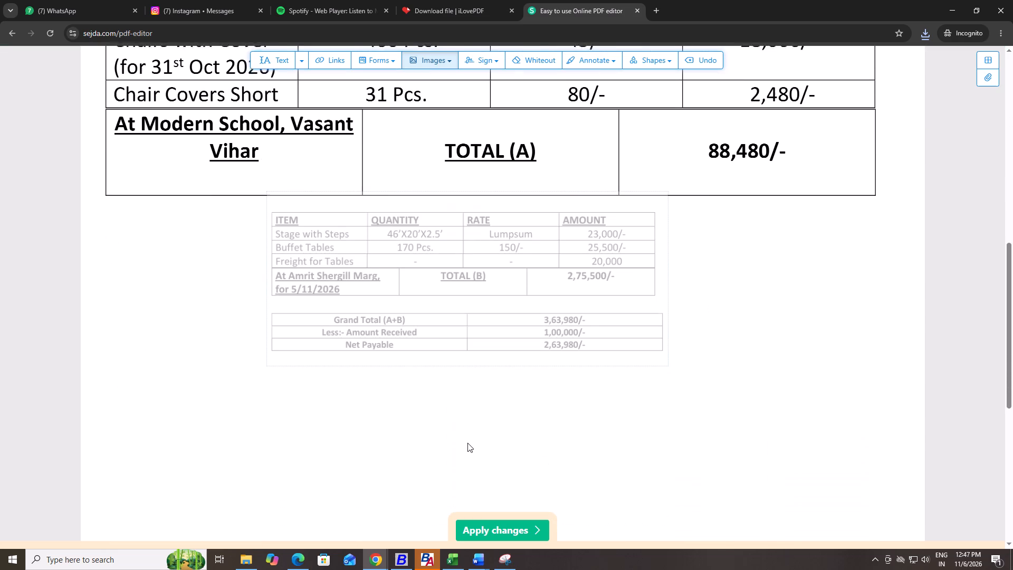
scroll(467, 443, down, 4)
scroll(467, 443, up, 2)
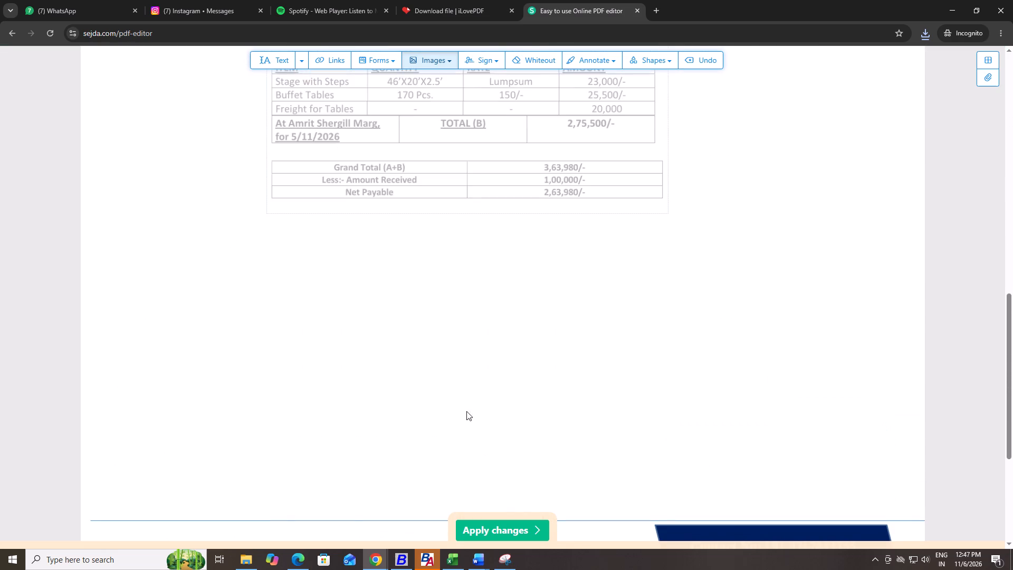
scroll(451, 183, up, 2)
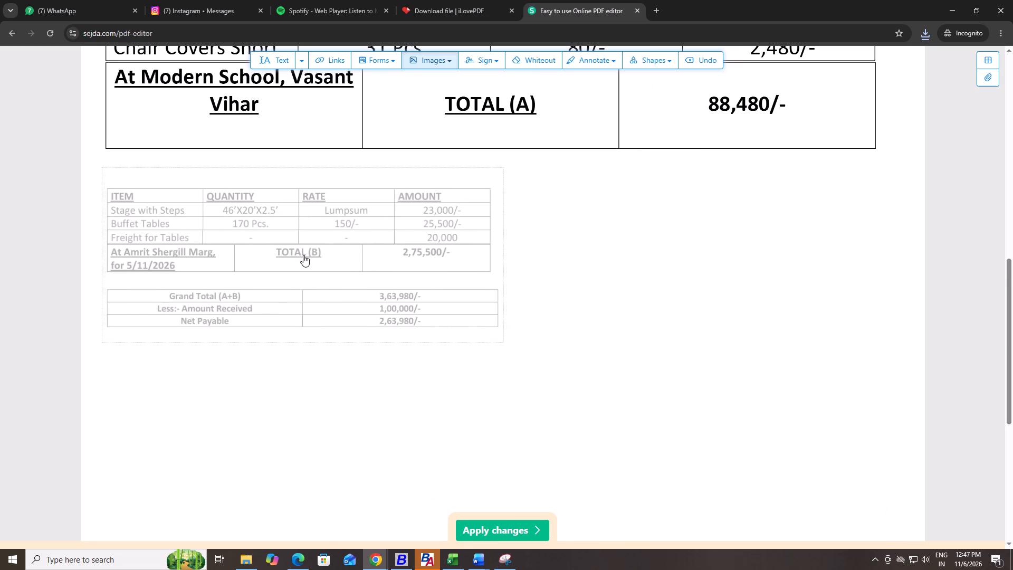
middle_click(311, 260)
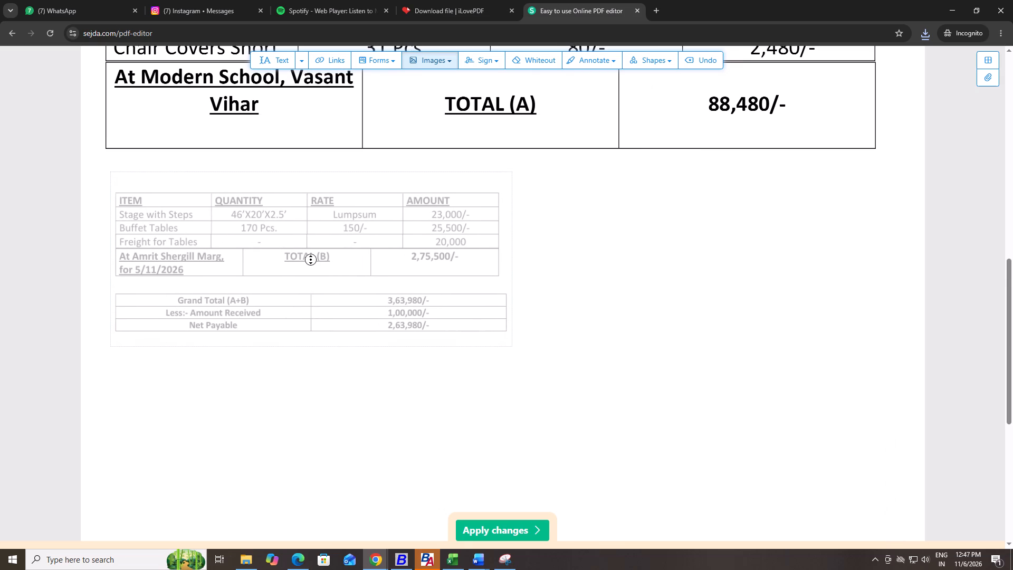
click(311, 260)
click(364, 257)
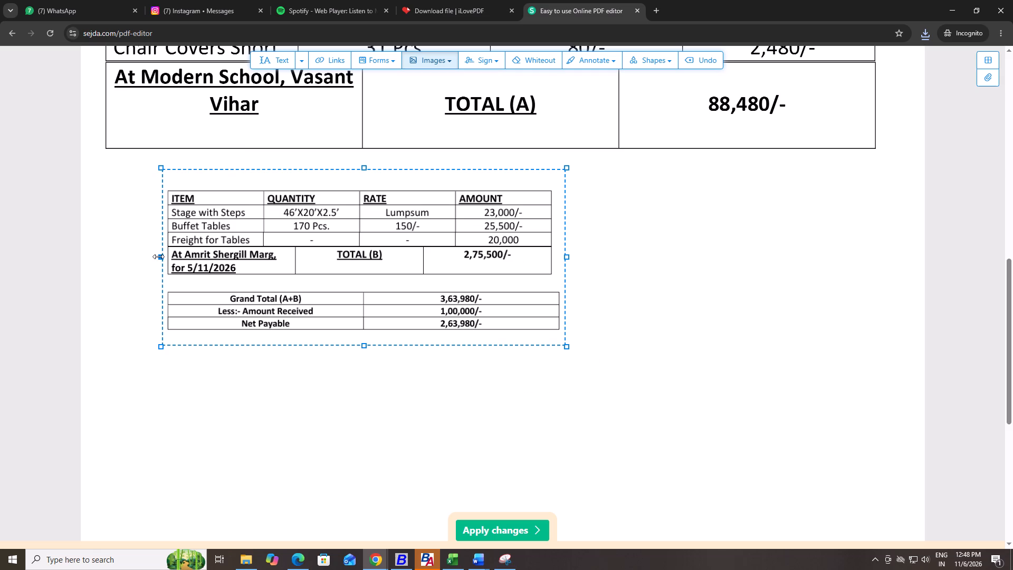
Enlarge the placed image on both sides to span about the width of the chairs table above it.
drag(158, 256, 98, 253)
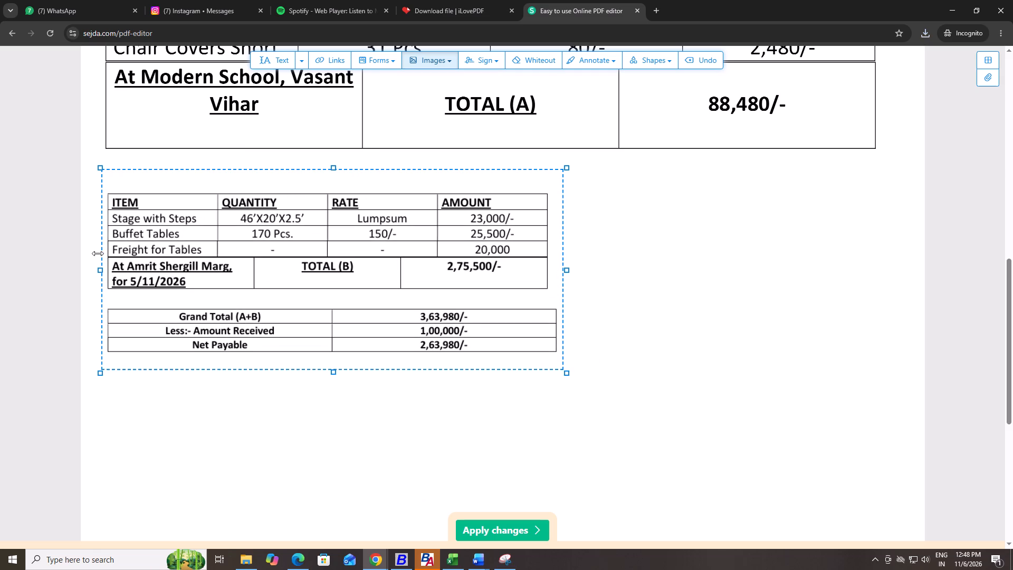
drag(98, 253, 103, 251)
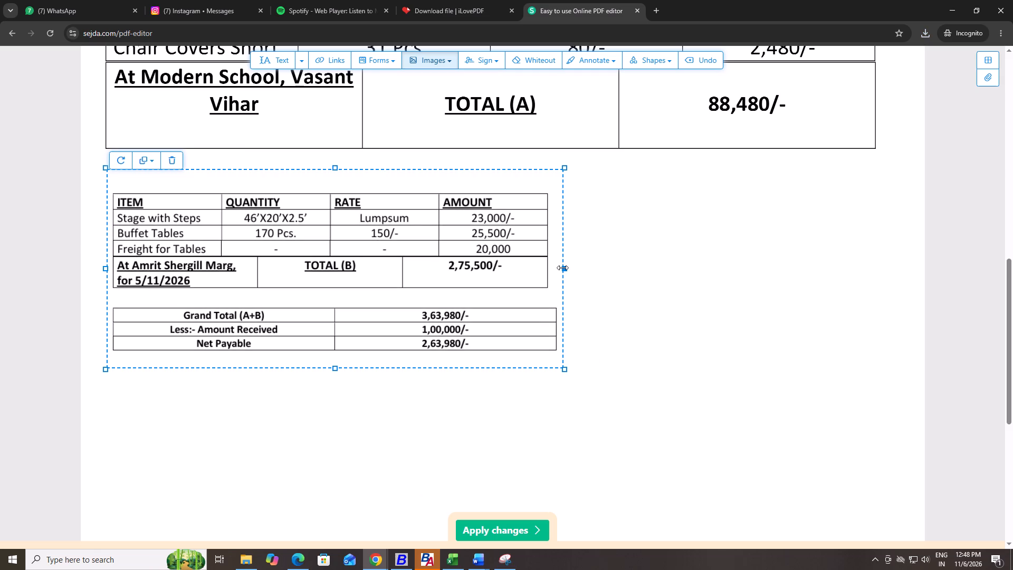
drag(562, 268, 843, 276)
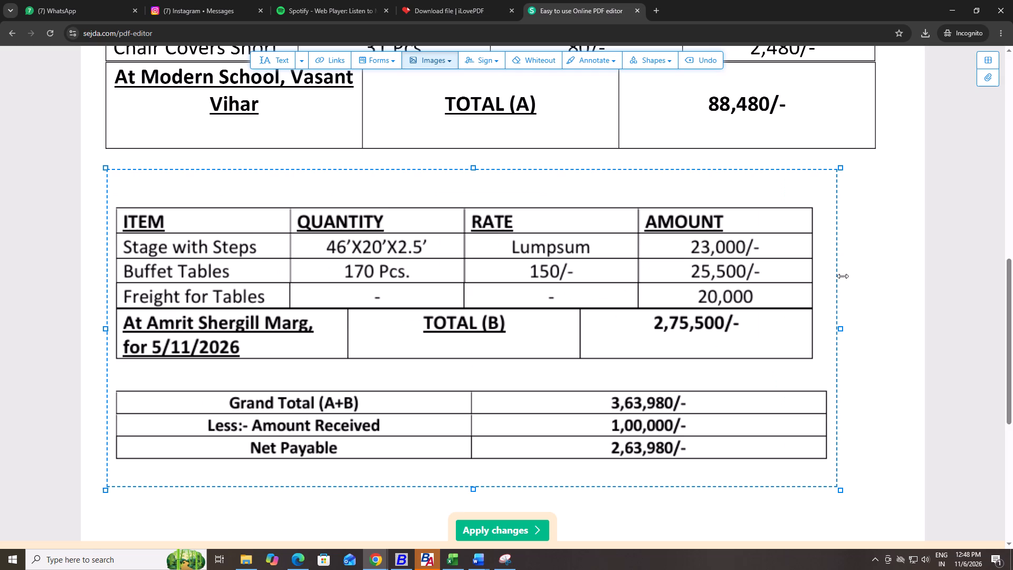
drag(843, 276, 878, 272)
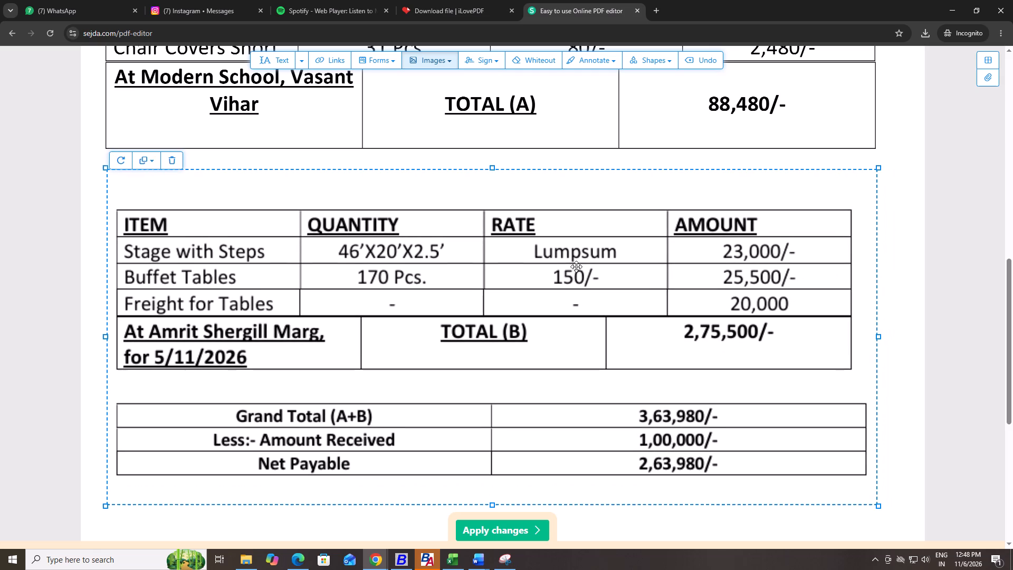
Fine-tune the image's position just below the TOTAL (A) row and extend it slightly to align its tables' left edge with the table above.
drag(553, 275, 557, 263)
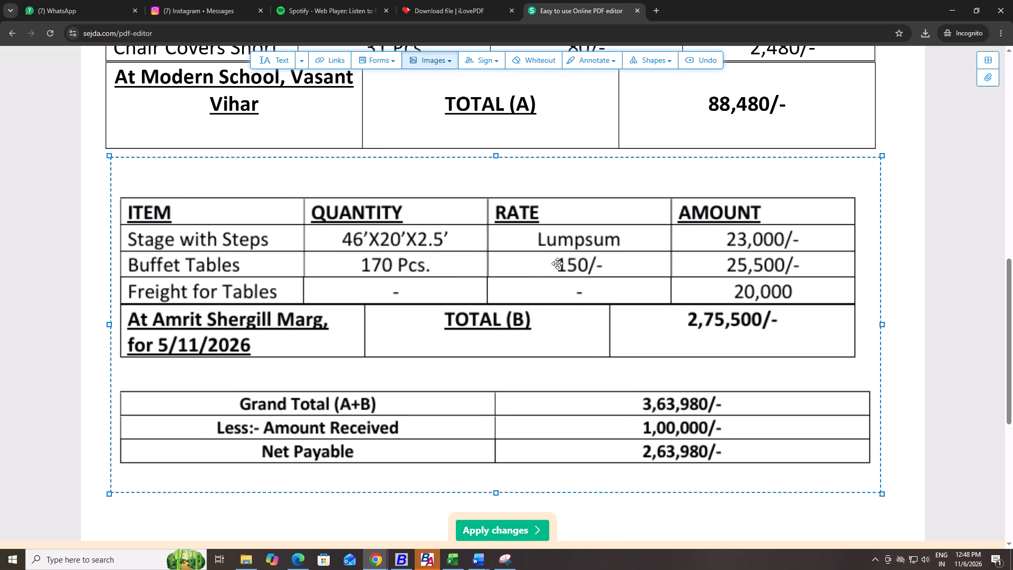
drag(557, 263, 551, 258)
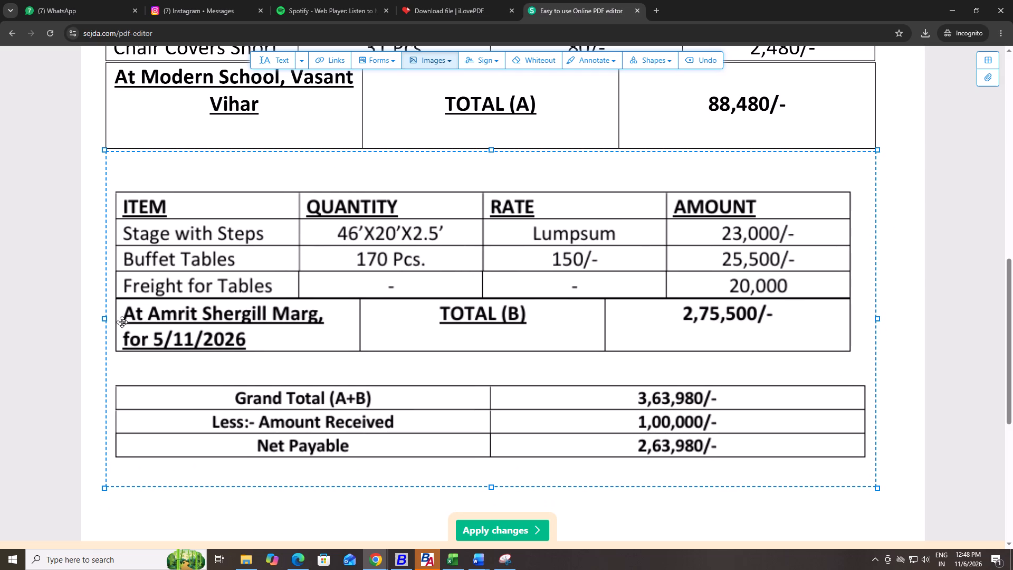
drag(105, 318, 99, 317)
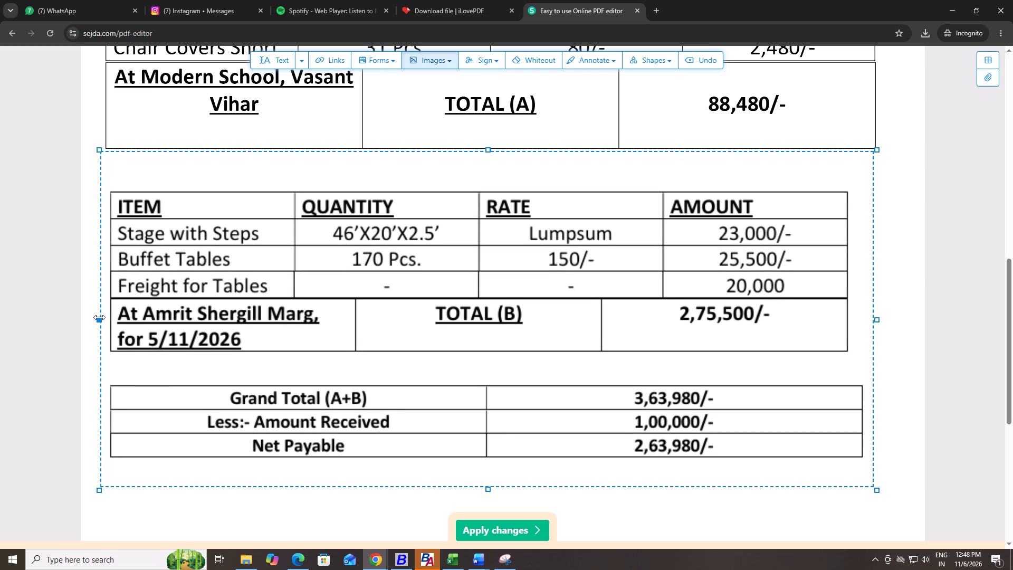
drag(99, 317, 94, 317)
scroll(798, 348, down, 3)
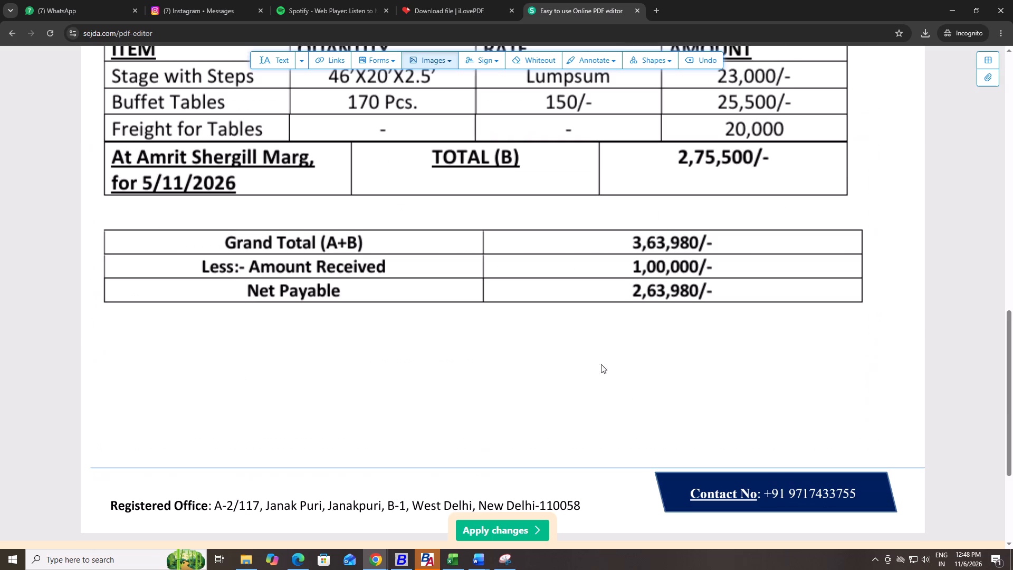
drag(488, 330, 488, 338)
scroll(600, 291, up, 5)
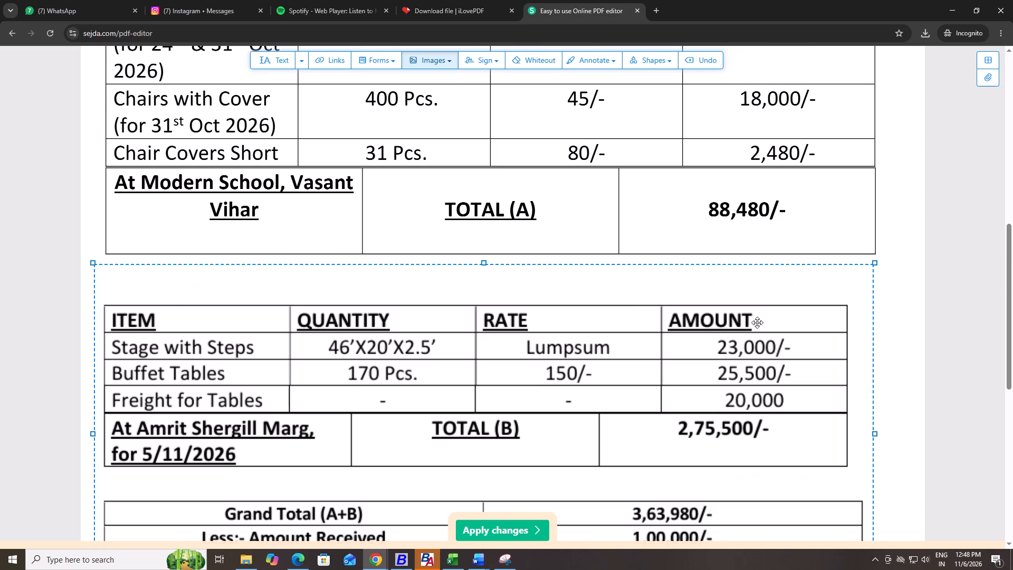
click(973, 326)
Review the whole edited page from the company heading to the footer, checking the inserted tables' placement.
scroll(966, 327, down, 5)
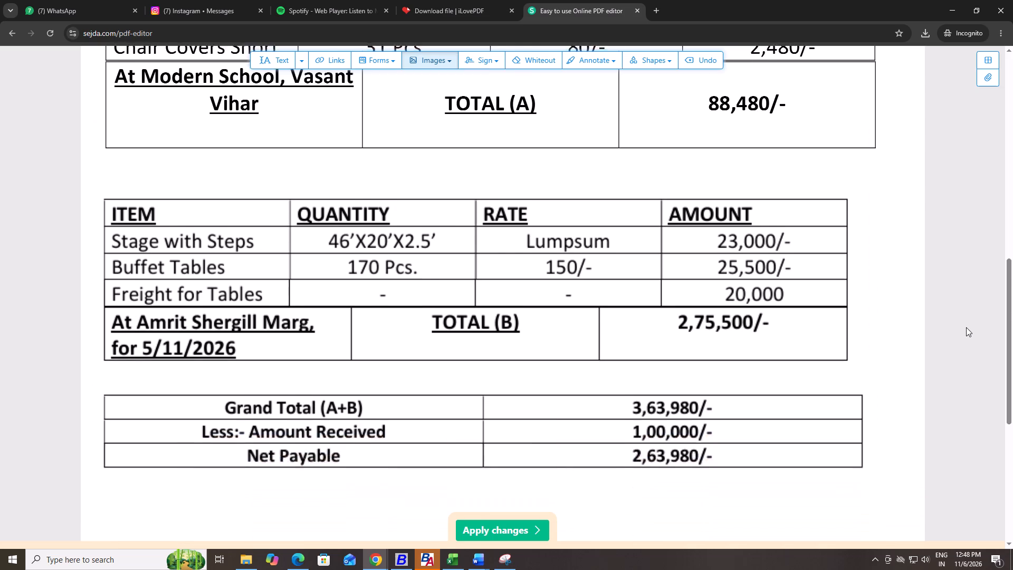
scroll(966, 327, down, 4)
scroll(966, 327, up, 5)
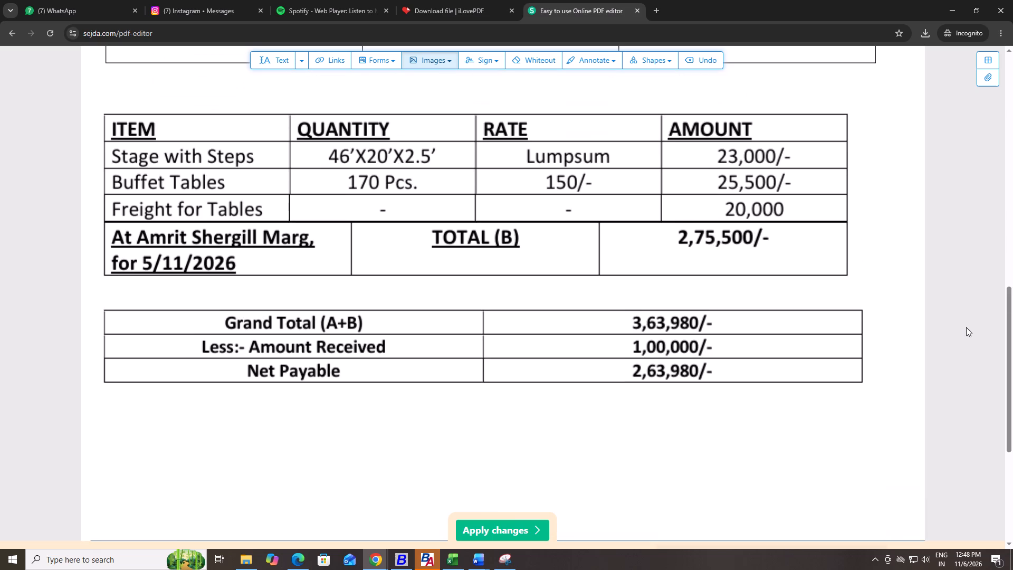
scroll(966, 327, up, 7)
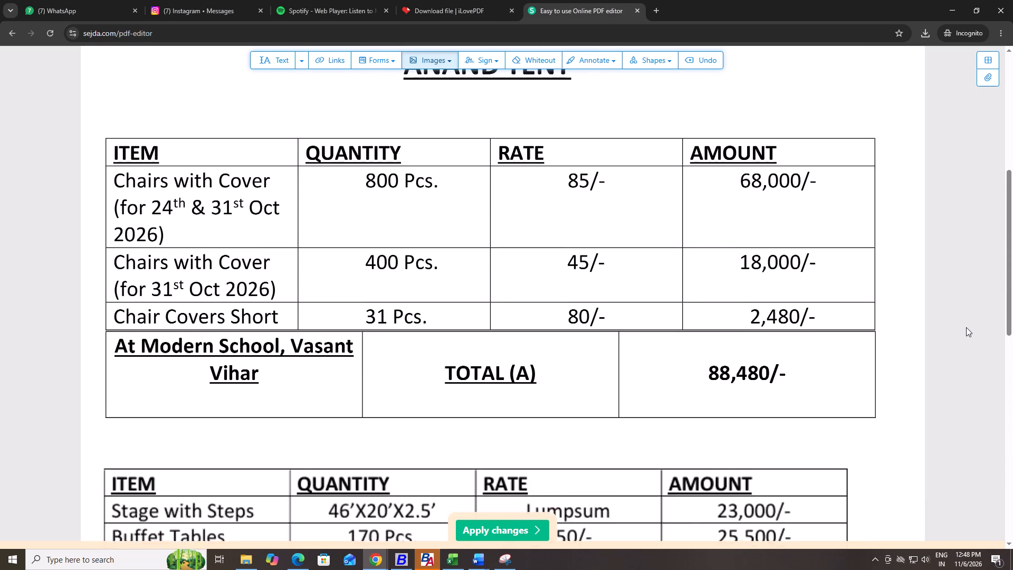
scroll(966, 327, up, 4)
scroll(966, 327, down, 4)
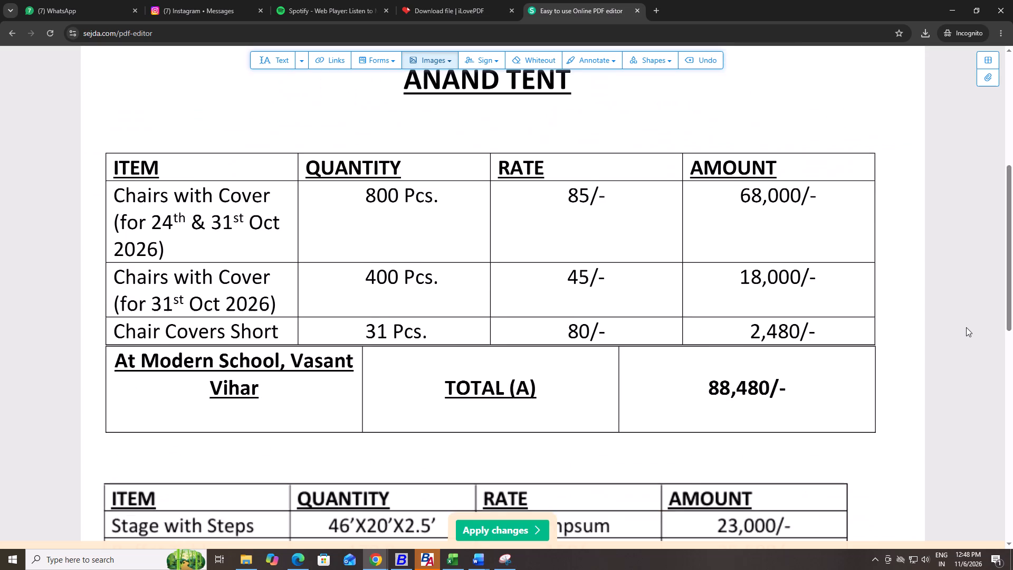
scroll(966, 327, down, 6)
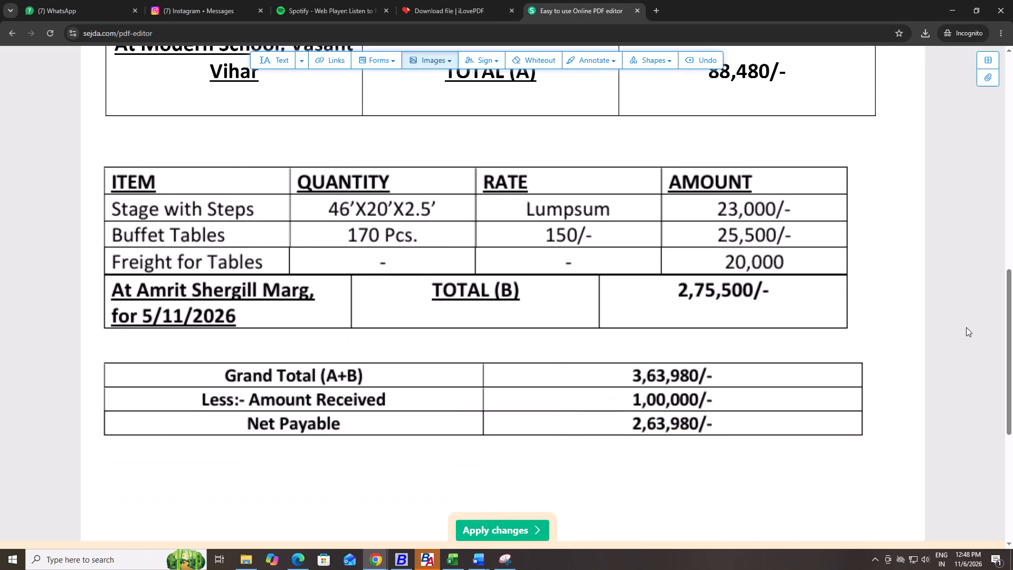
scroll(966, 327, down, 7)
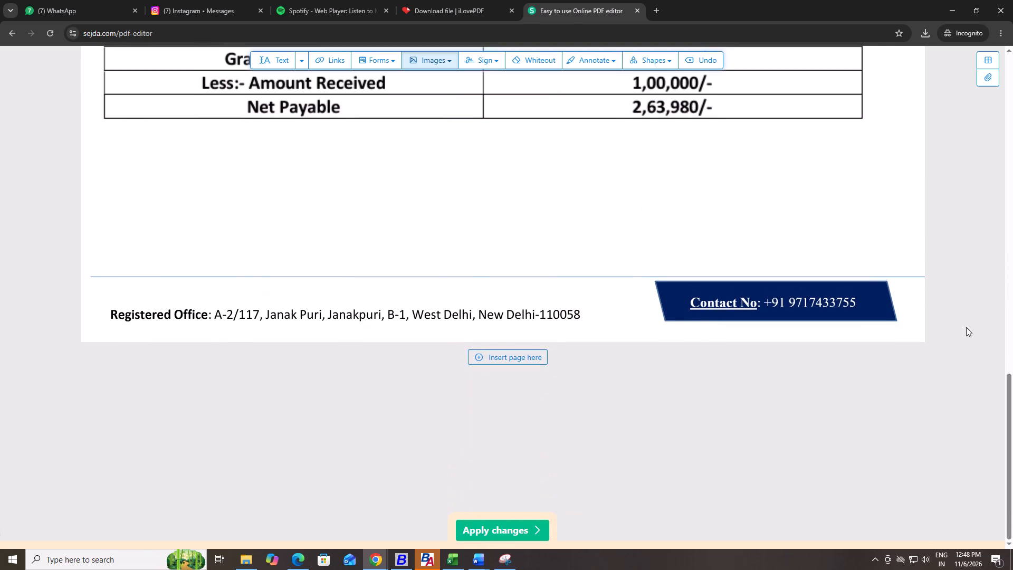
scroll(966, 327, down, 3)
scroll(966, 327, up, 20)
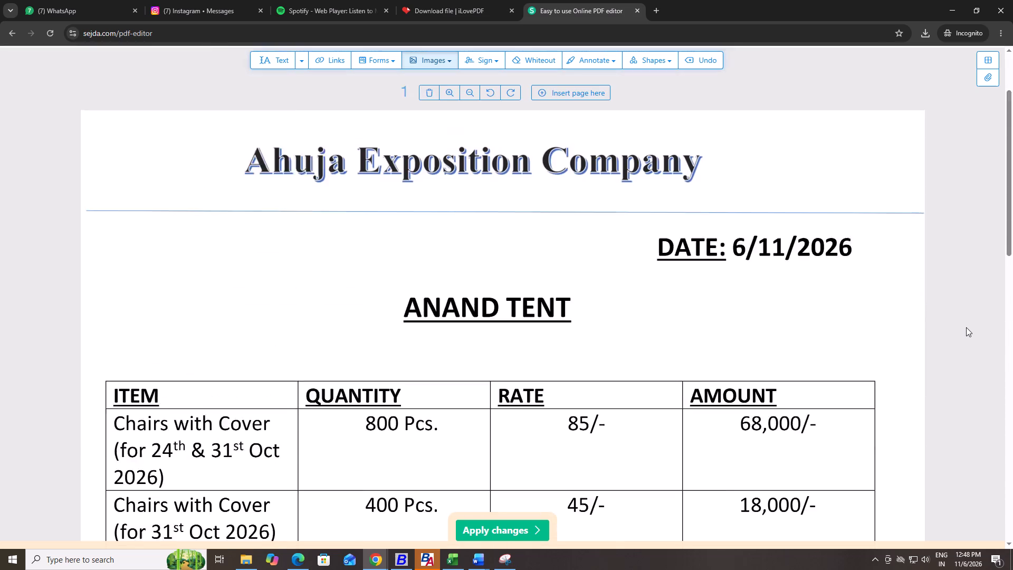
scroll(966, 327, up, 6)
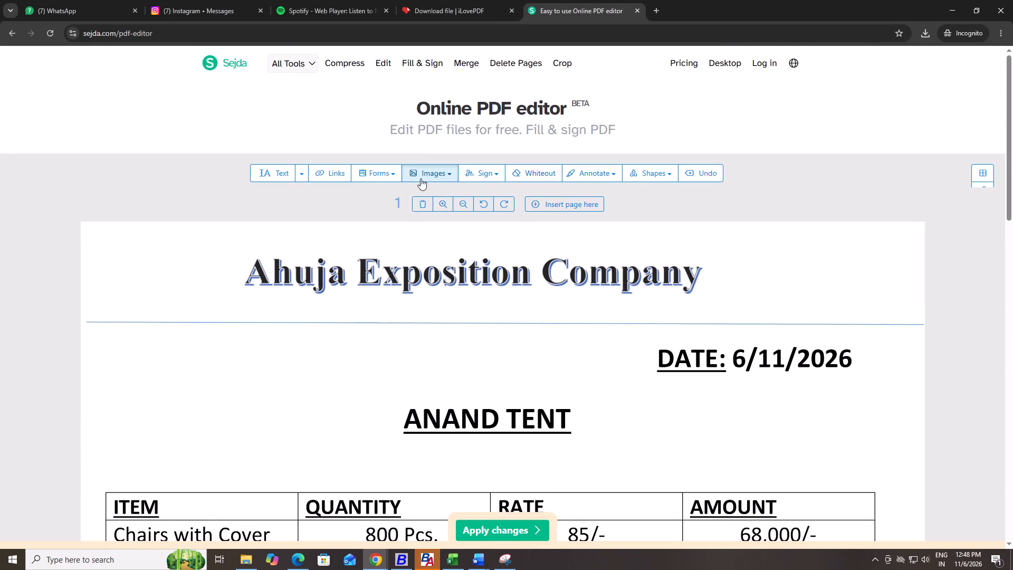
Apply the changes to generate the edited PDF.
click(490, 532)
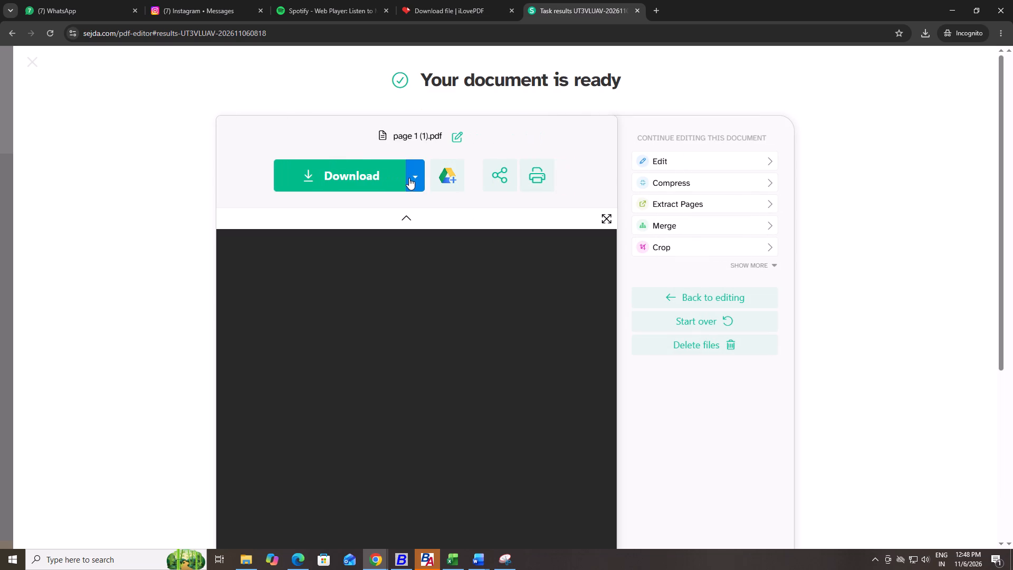
Download the edited PDF to the Desktop folder, clearing the suggested file name.
click(355, 182)
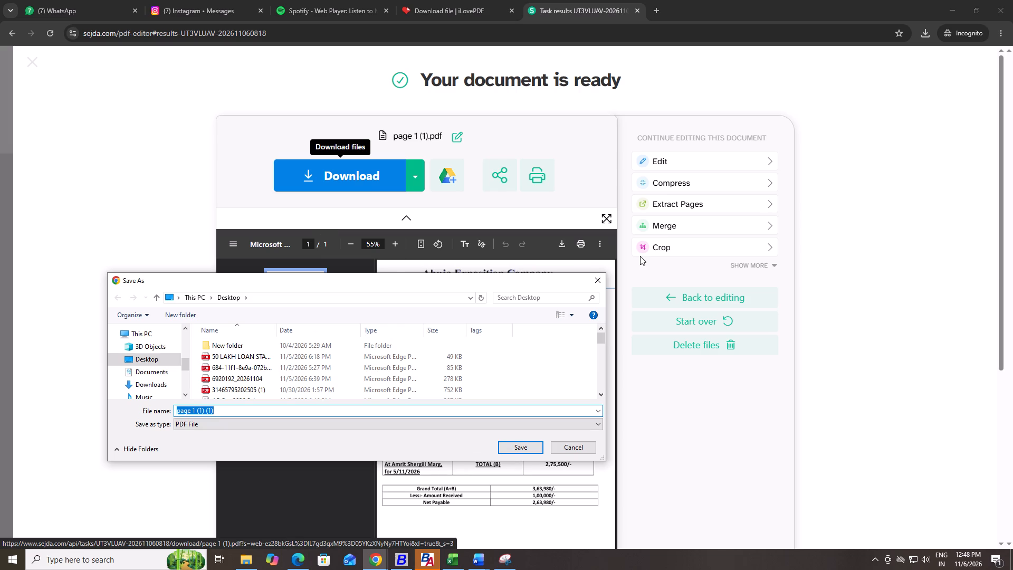
key(BackSpace)
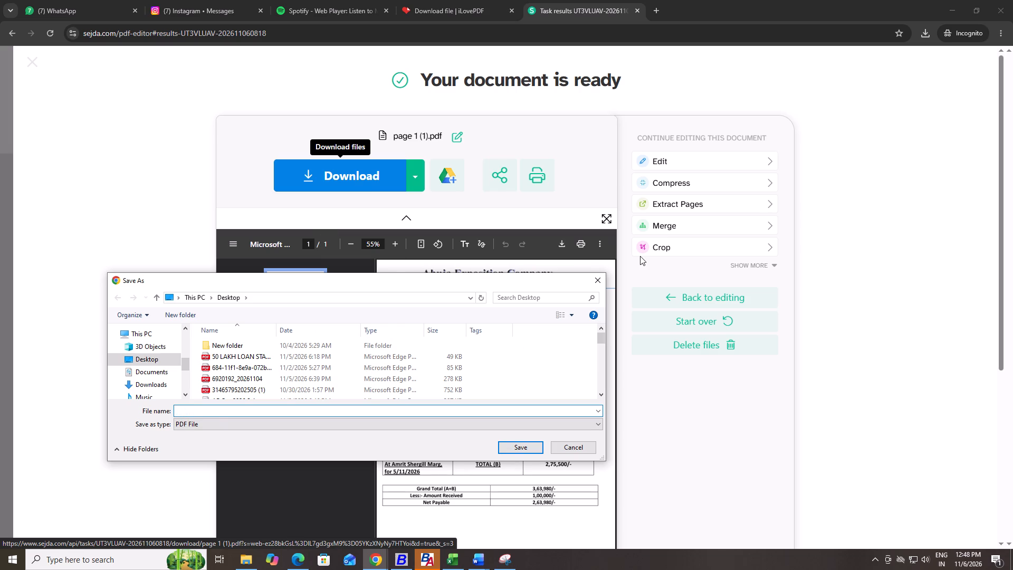
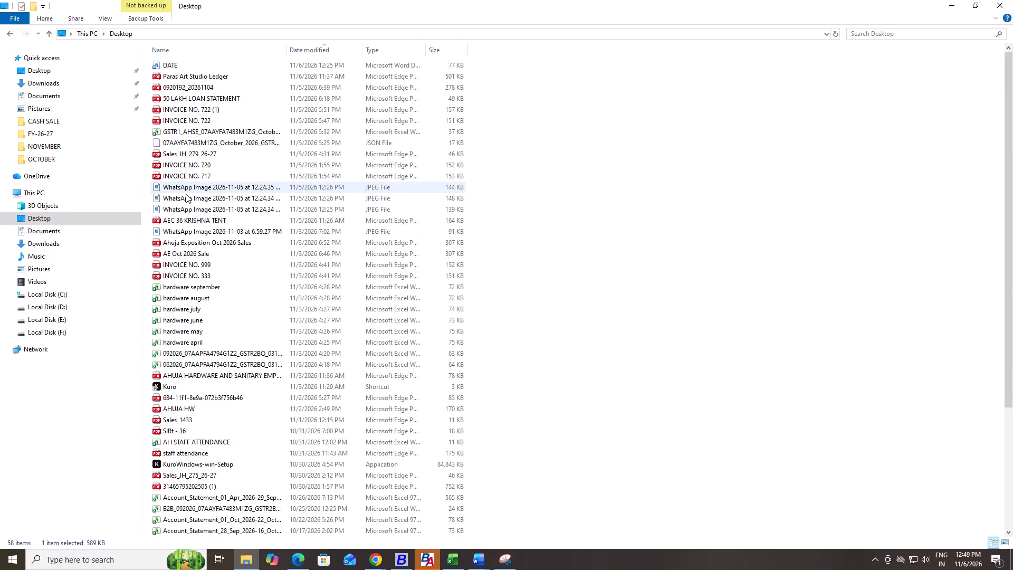
Open the Quotation PDF from the Desktop folder to check the saved result.
scroll(183, 307, down, 6)
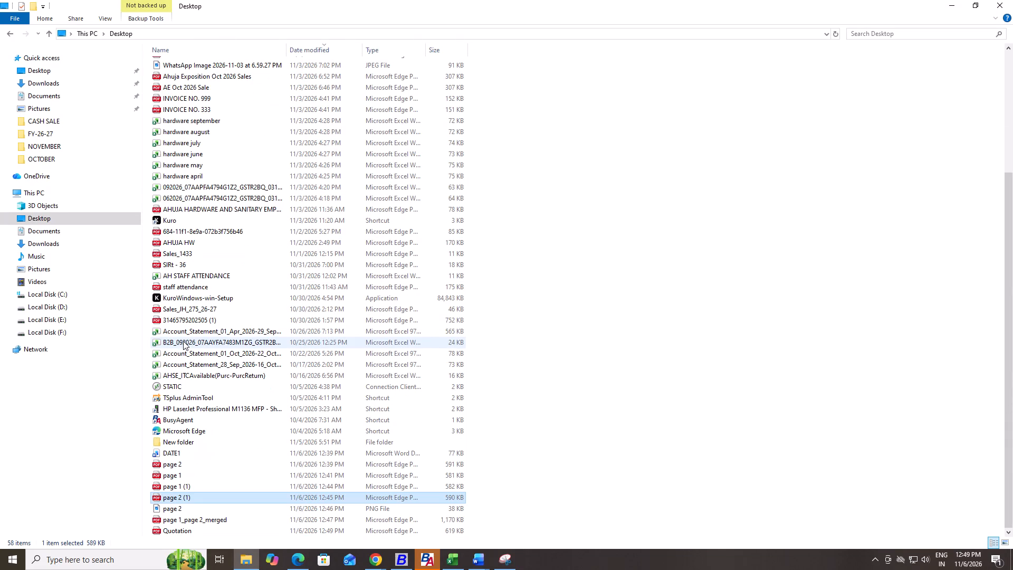
scroll(183, 341, down, 3)
double_click(196, 530)
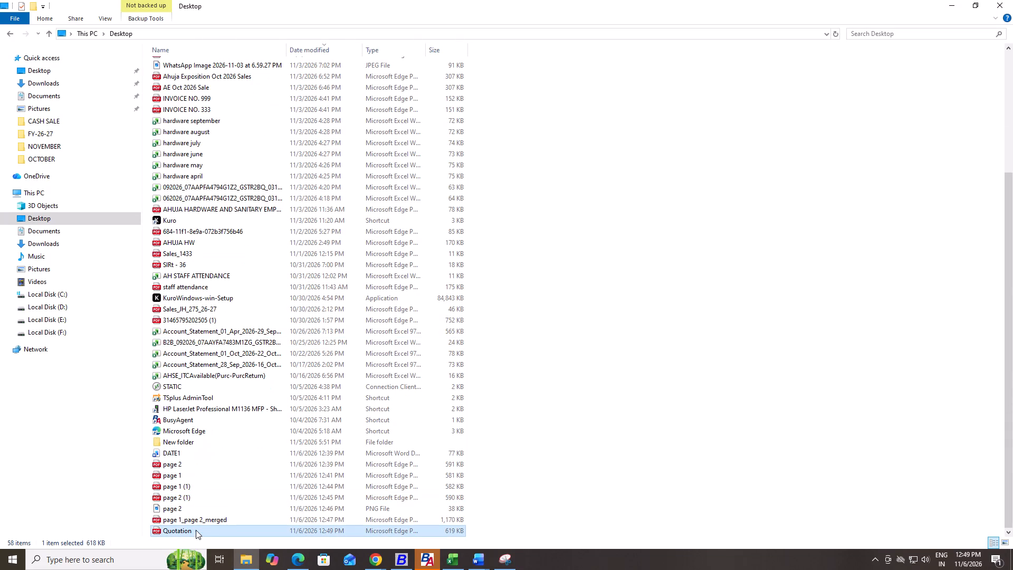
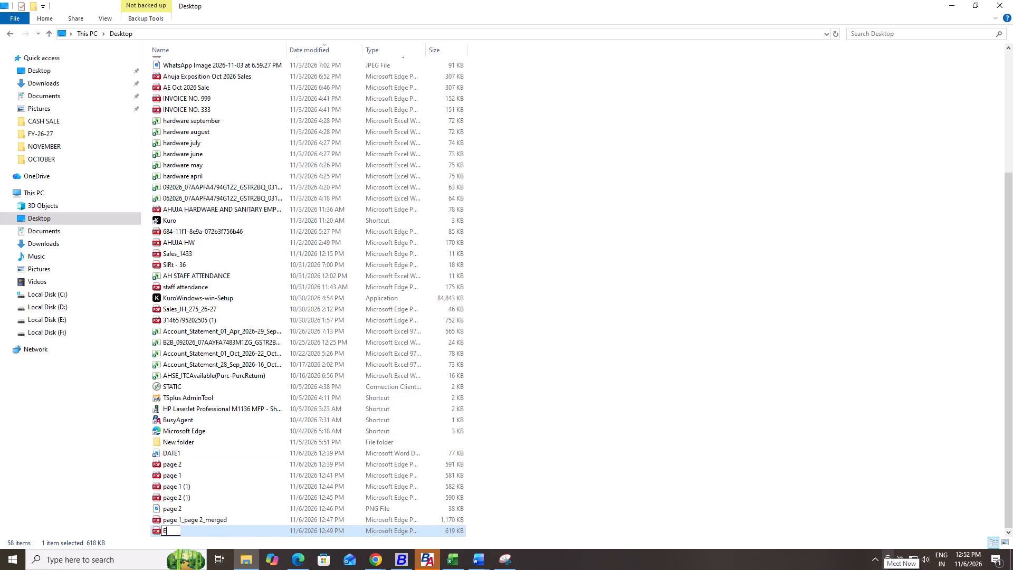
Rename the selected PDF at the end of the Desktop file list as Estimate.
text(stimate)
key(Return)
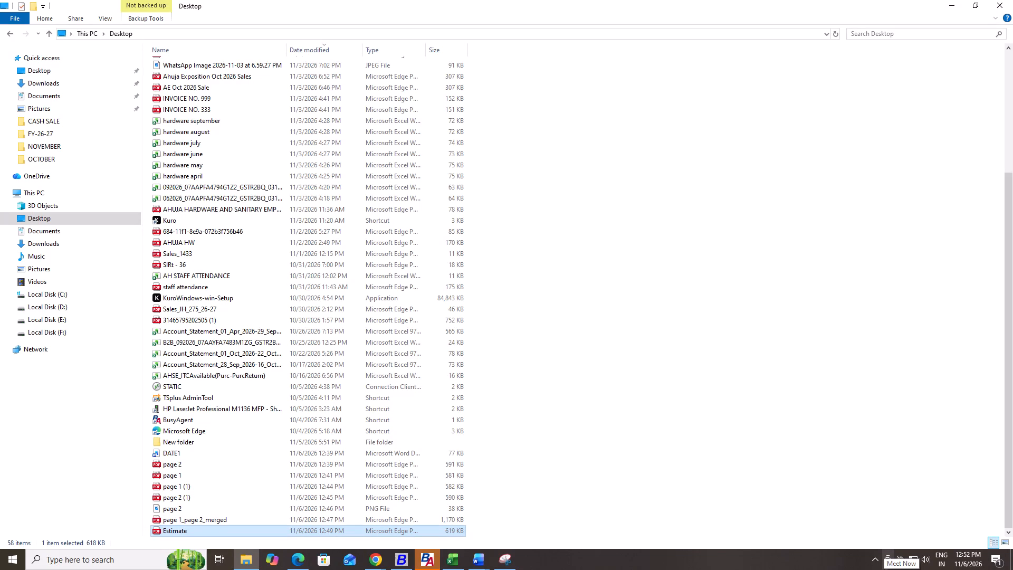
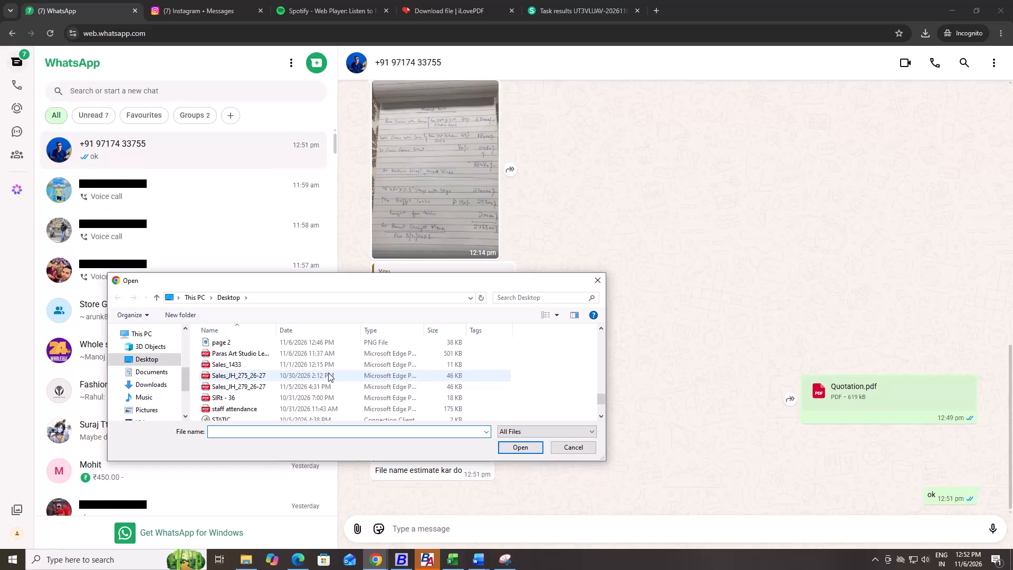
Choose the Estimate PDF from the Desktop as the attachment for the open WhatsApp chat.
scroll(261, 402, up, 8)
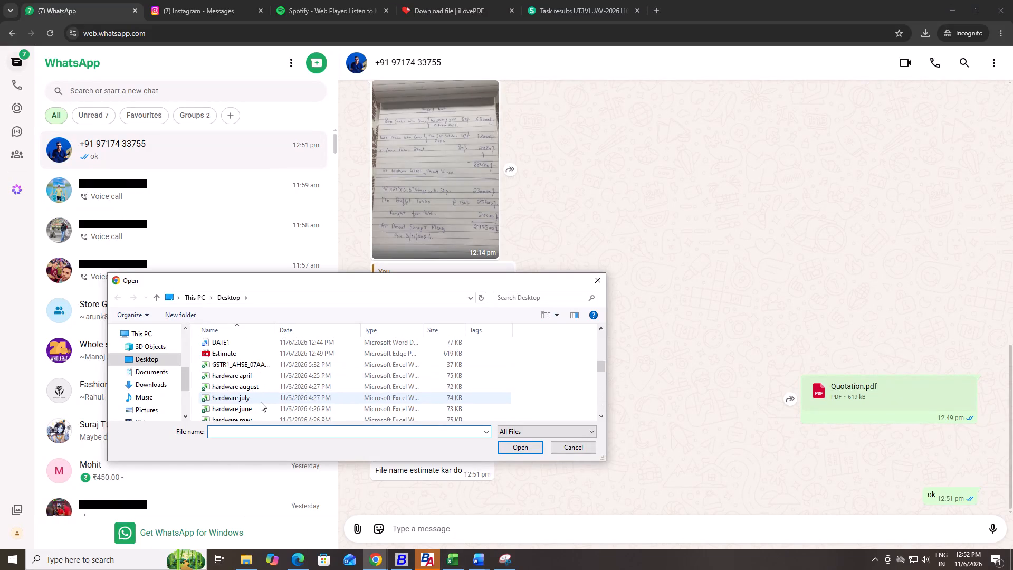
scroll(261, 402, up, 1)
click(221, 388)
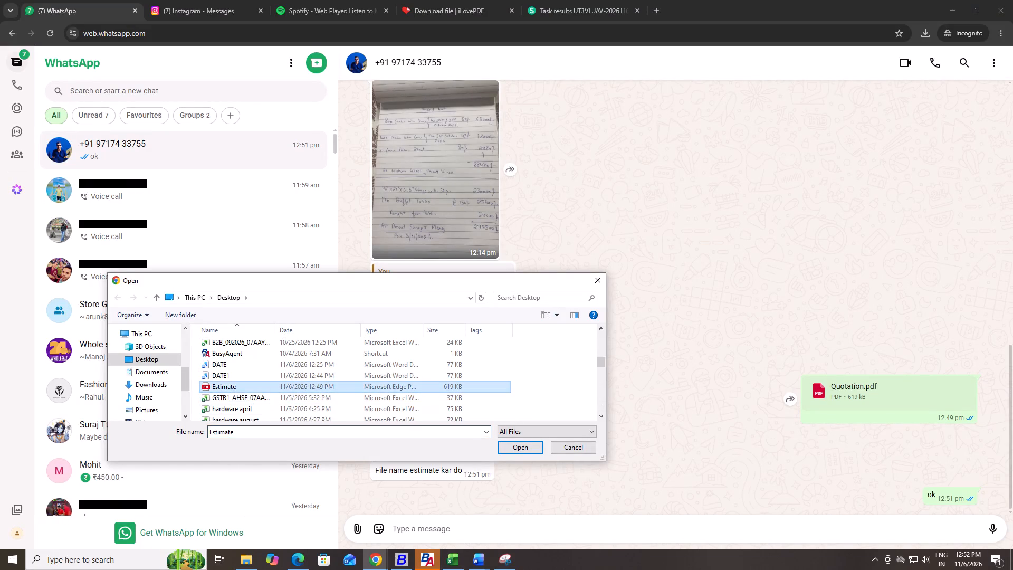